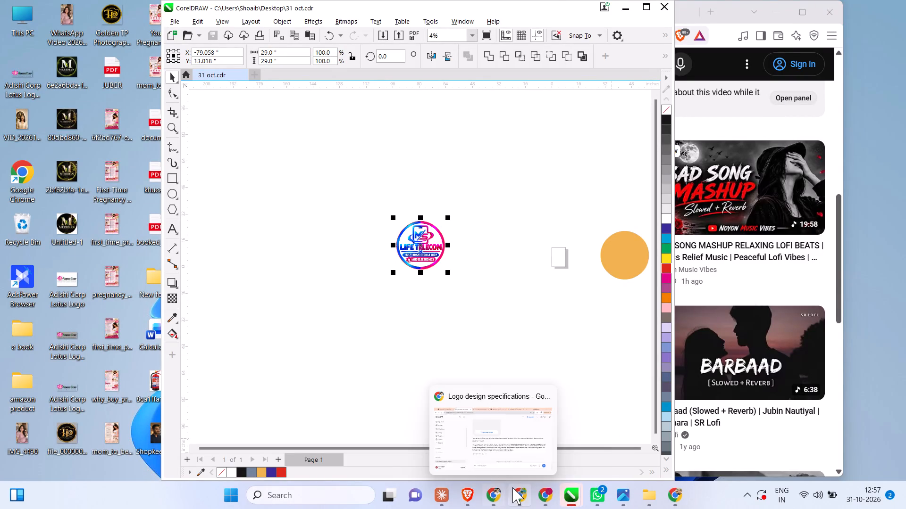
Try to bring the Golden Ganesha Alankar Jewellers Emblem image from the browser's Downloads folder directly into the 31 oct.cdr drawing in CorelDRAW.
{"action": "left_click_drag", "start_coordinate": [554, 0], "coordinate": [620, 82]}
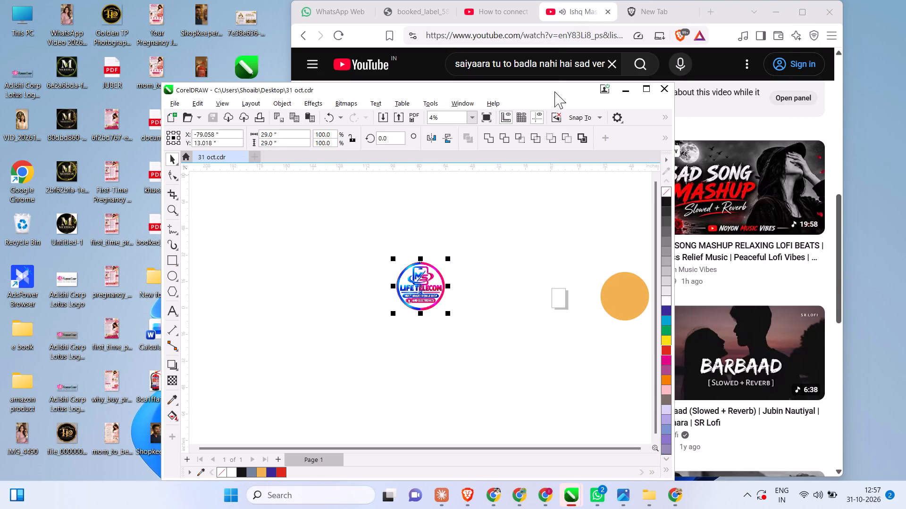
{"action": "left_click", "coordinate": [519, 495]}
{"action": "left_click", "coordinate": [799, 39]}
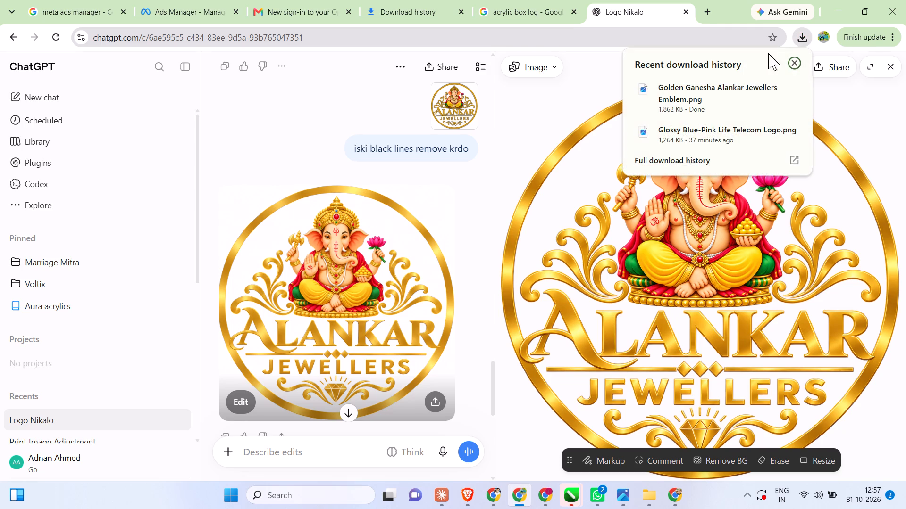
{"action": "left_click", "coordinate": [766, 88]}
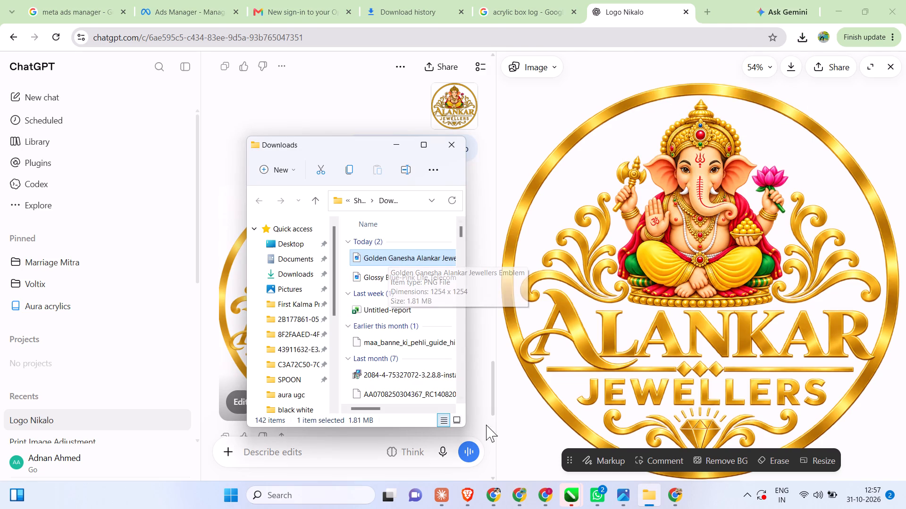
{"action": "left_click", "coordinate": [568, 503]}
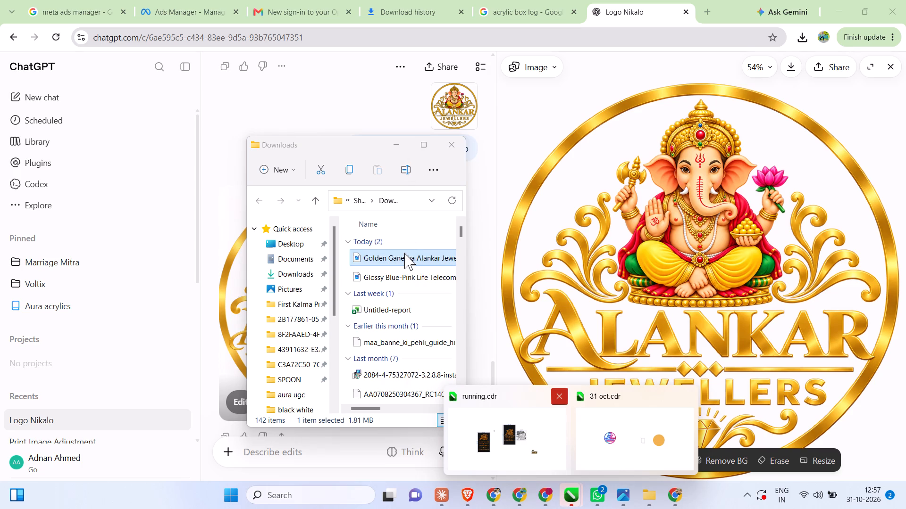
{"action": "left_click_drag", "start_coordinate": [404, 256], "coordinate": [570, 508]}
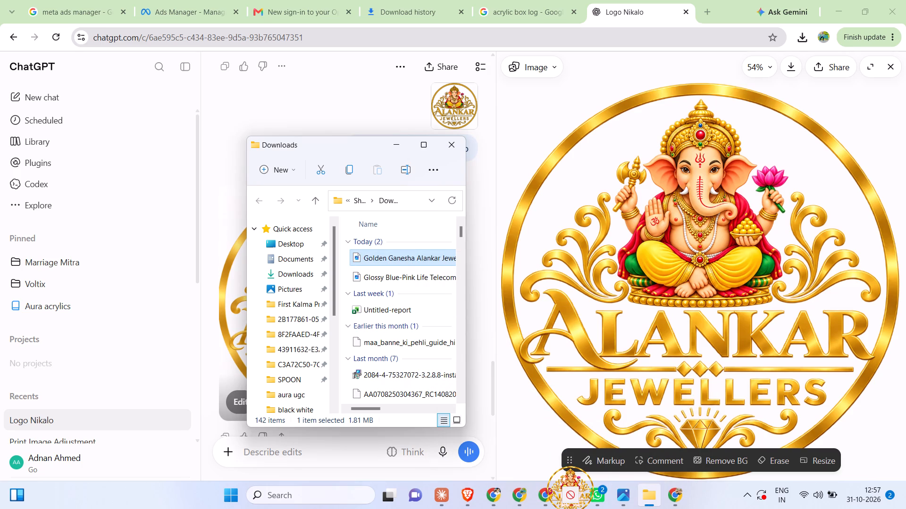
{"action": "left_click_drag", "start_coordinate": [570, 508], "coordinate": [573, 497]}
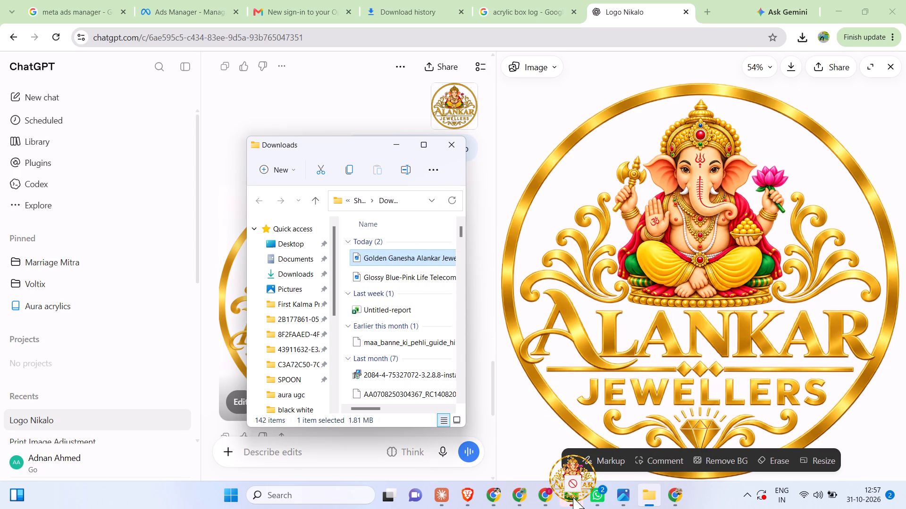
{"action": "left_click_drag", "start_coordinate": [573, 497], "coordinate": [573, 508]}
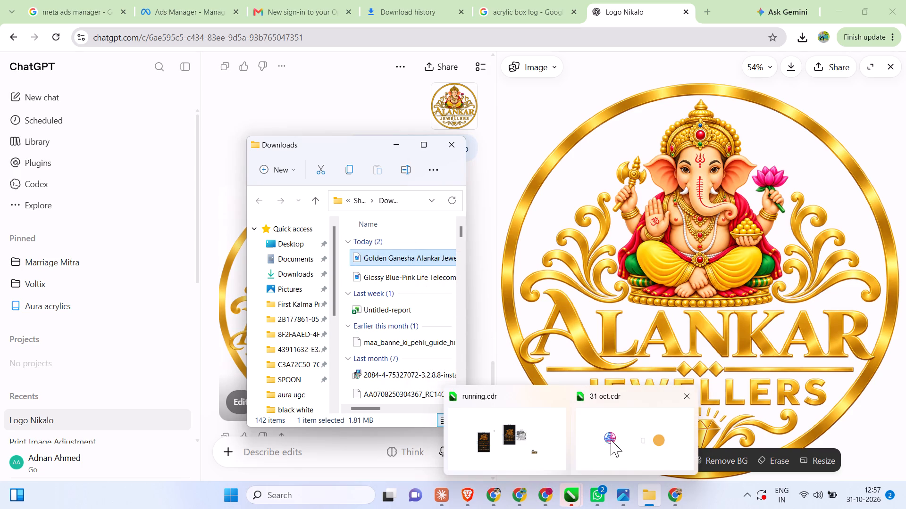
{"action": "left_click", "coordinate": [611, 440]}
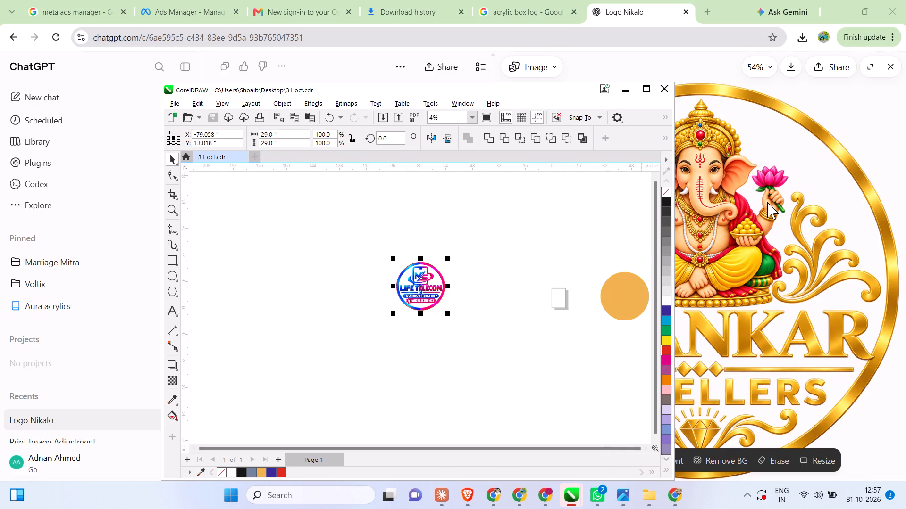
Copy the Golden Ganesha Alankar Jewellers Emblem file from the Downloads folder and paste it into the 31 oct.cdr drawing in CorelDRAW.
{"action": "left_click", "coordinate": [793, 37]}
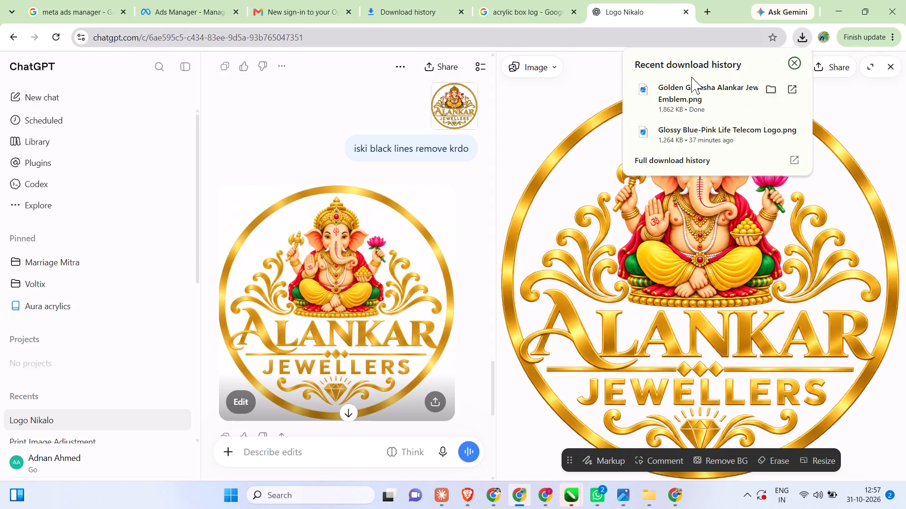
{"action": "left_click", "coordinate": [765, 85]}
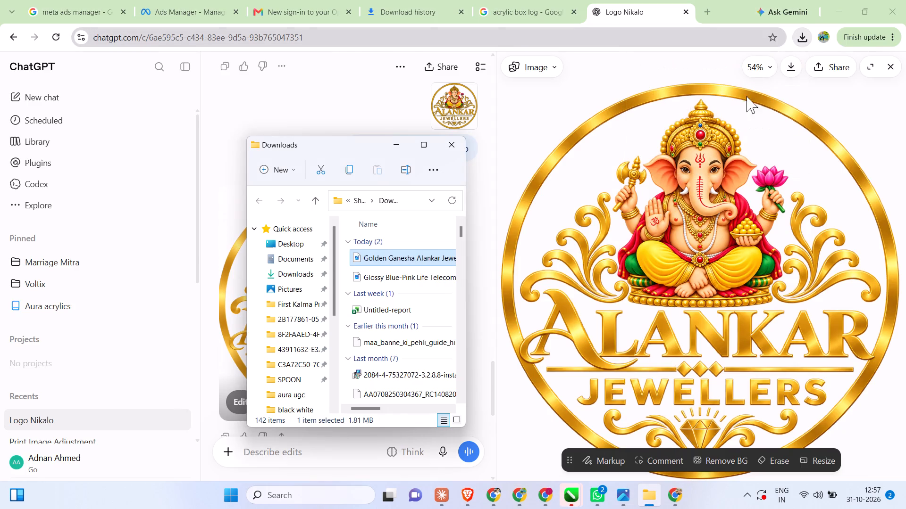
{"action": "left_click", "coordinate": [376, 262]}
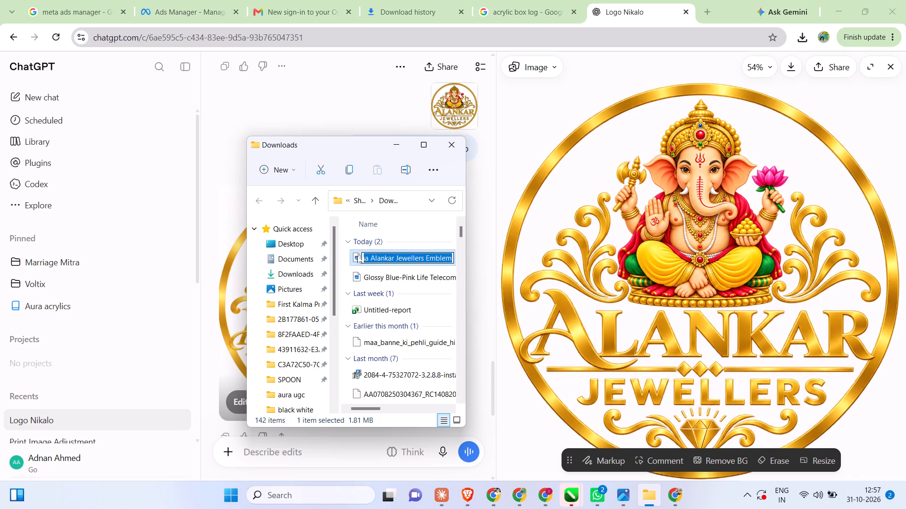
{"action": "left_click", "coordinate": [355, 257]}
{"action": "key", "text": "ctrl+c"}
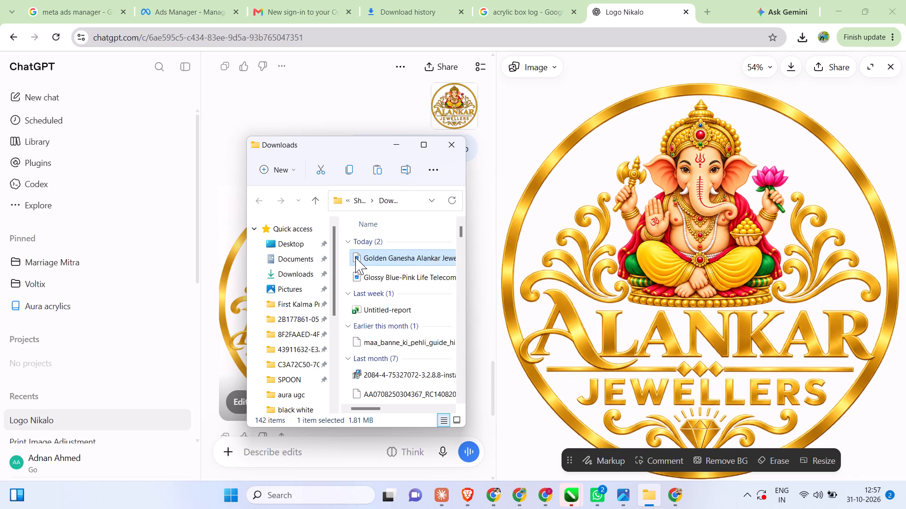
{"action": "left_click", "coordinate": [613, 431]}
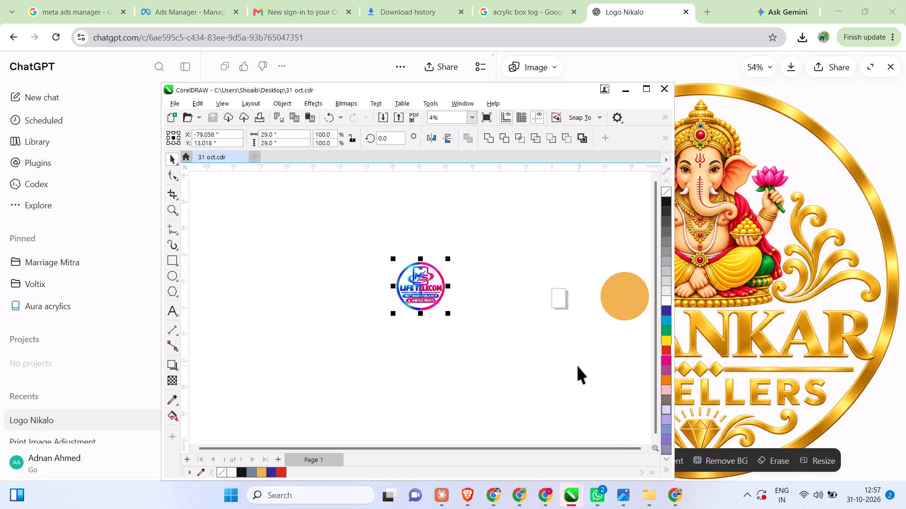
{"action": "key", "text": "ctrl+v"}
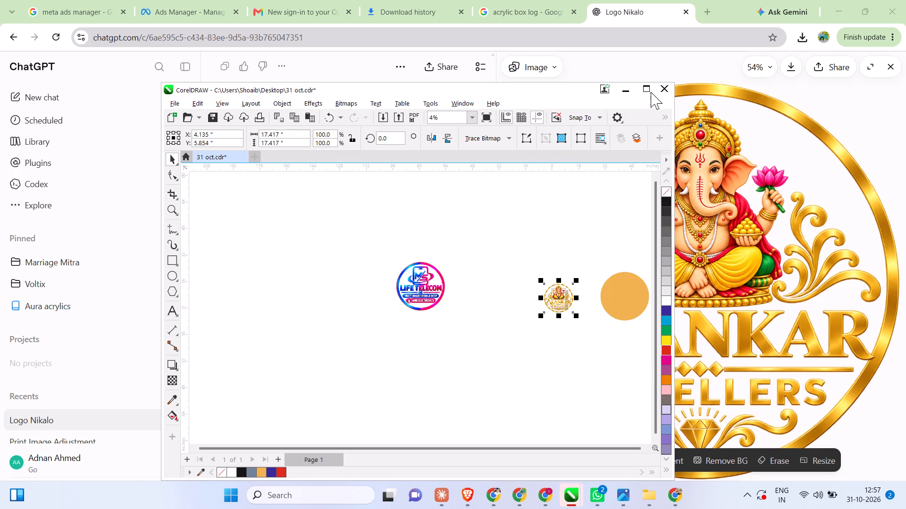
Examine the pasted Alankar Jewellers logo up close, including the Ganesha figure, gold ring, lettering and diamond ornament.
{"action": "left_click", "coordinate": [646, 92]}
{"action": "scroll", "coordinate": [698, 238], "scroll_direction": "up", "scroll_amount": 4}
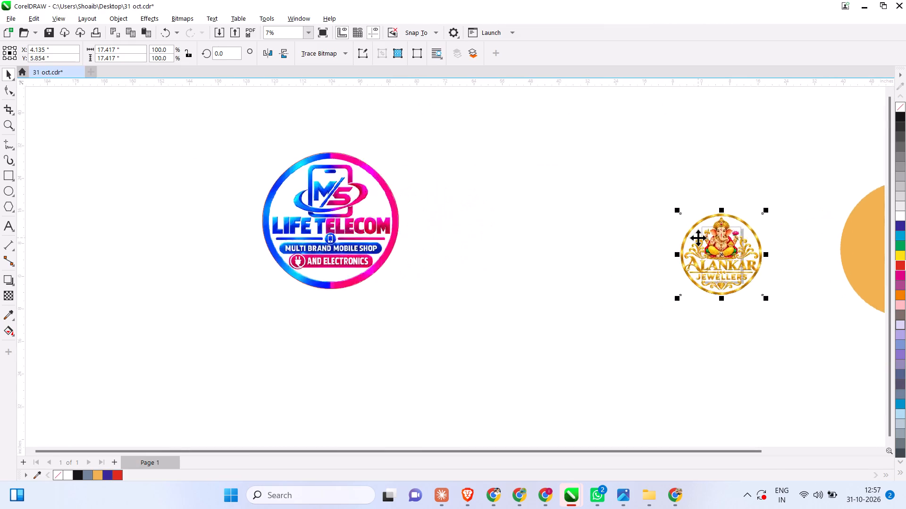
{"action": "scroll", "coordinate": [698, 238], "scroll_direction": "up", "scroll_amount": 11}
{"action": "scroll", "coordinate": [390, 316], "scroll_direction": "down", "scroll_amount": 7}
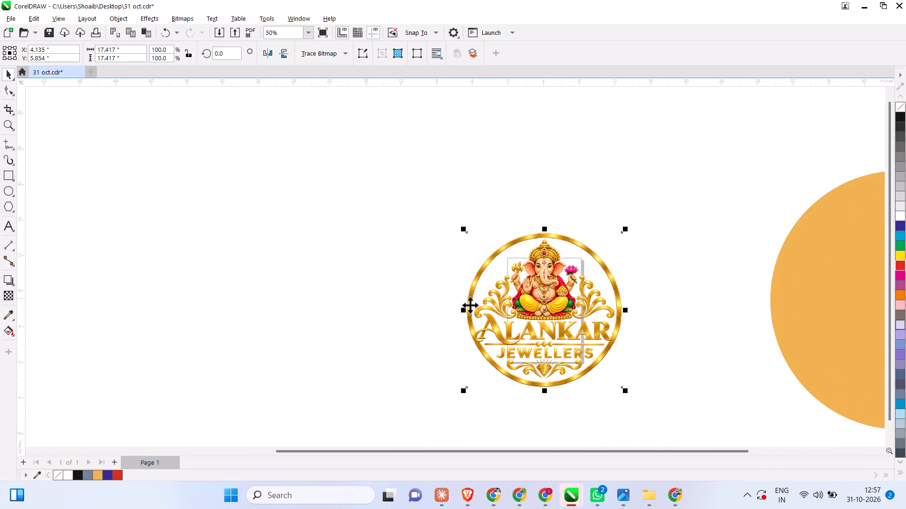
{"action": "scroll", "coordinate": [528, 310], "scroll_direction": "up", "scroll_amount": 7}
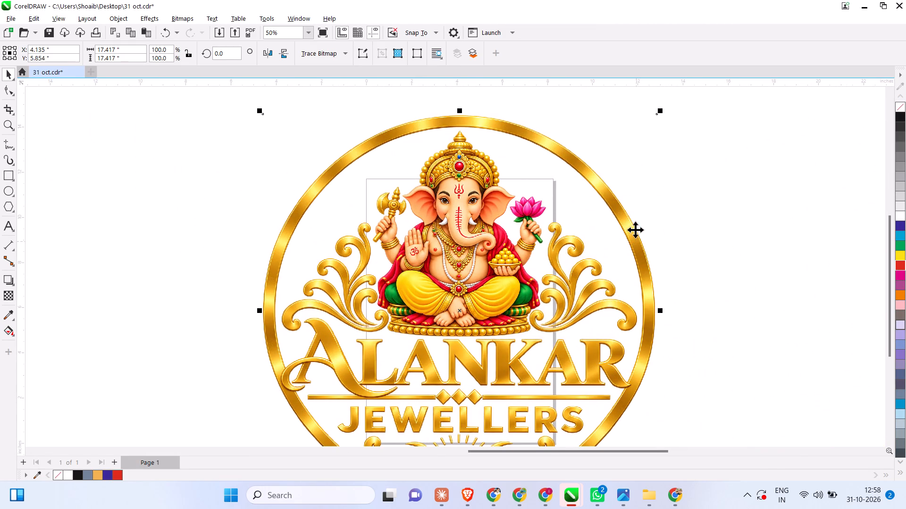
{"action": "scroll", "coordinate": [493, 349], "scroll_direction": "up", "scroll_amount": 3}
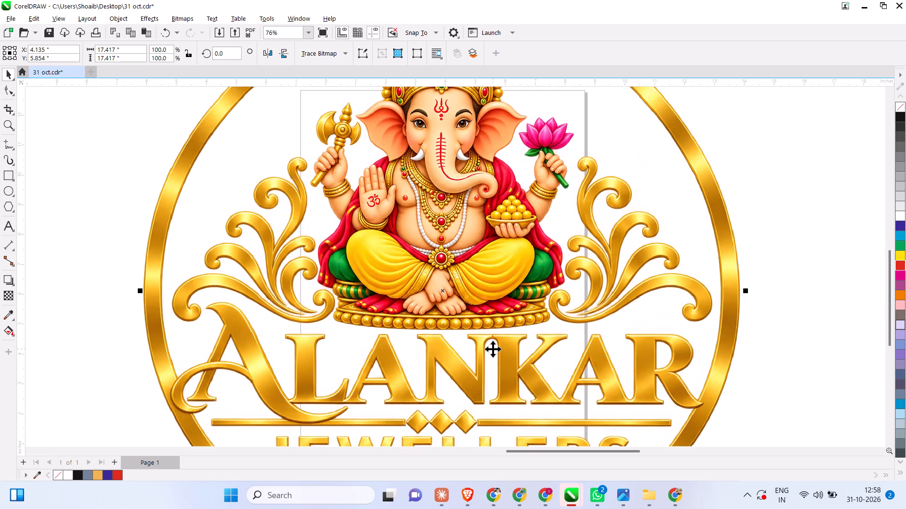
{"action": "scroll", "coordinate": [509, 354], "scroll_direction": "down", "scroll_amount": 6}
{"action": "scroll", "coordinate": [521, 285], "scroll_direction": "up", "scroll_amount": 12}
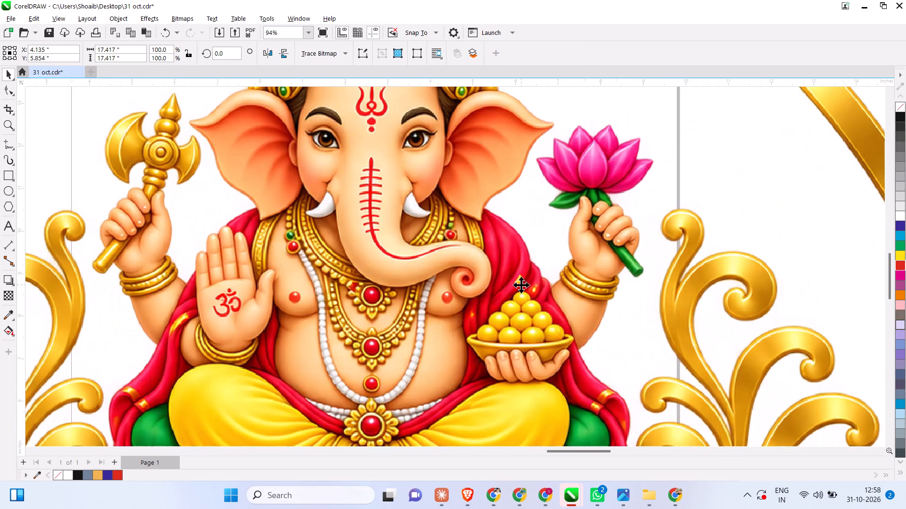
{"action": "scroll", "coordinate": [522, 285], "scroll_direction": "down", "scroll_amount": 7}
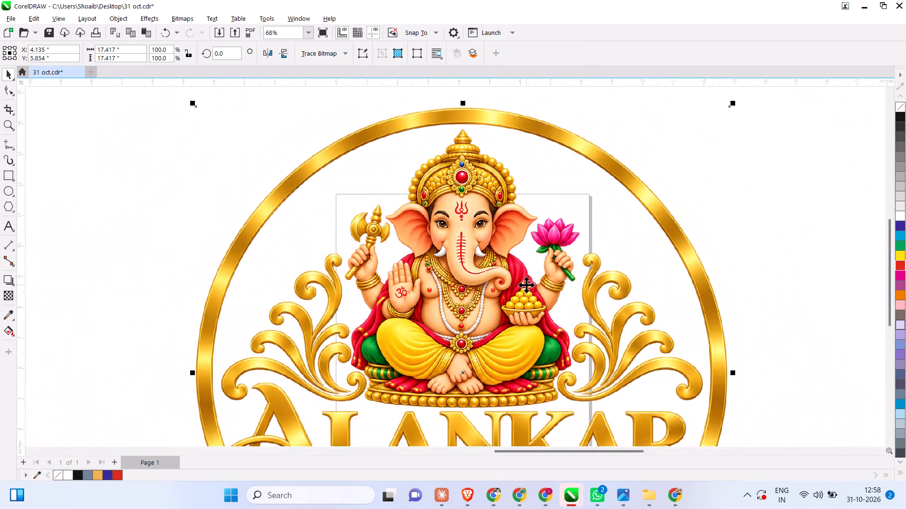
{"action": "scroll", "coordinate": [526, 285], "scroll_direction": "down", "scroll_amount": 6}
{"action": "scroll", "coordinate": [576, 387], "scroll_direction": "down", "scroll_amount": 2}
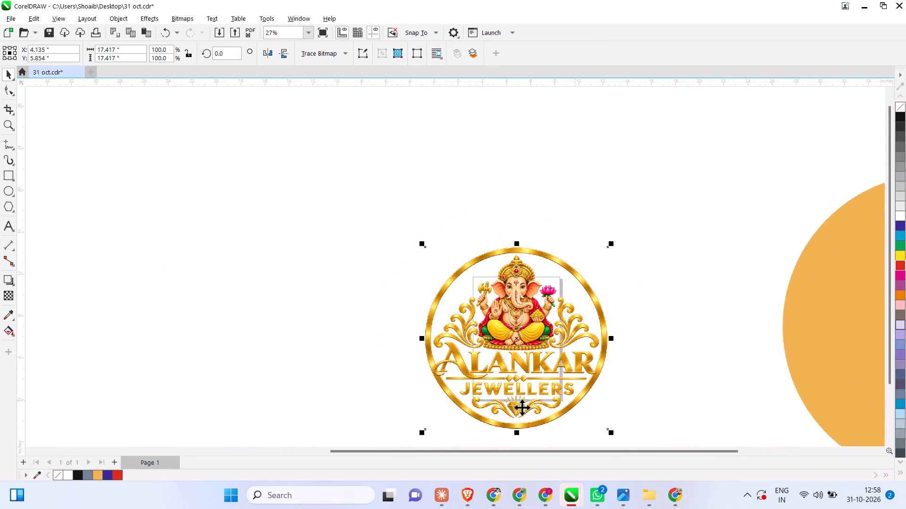
{"action": "scroll", "coordinate": [518, 407], "scroll_direction": "up", "scroll_amount": 15}
{"action": "scroll", "coordinate": [547, 392], "scroll_direction": "down", "scroll_amount": 8}
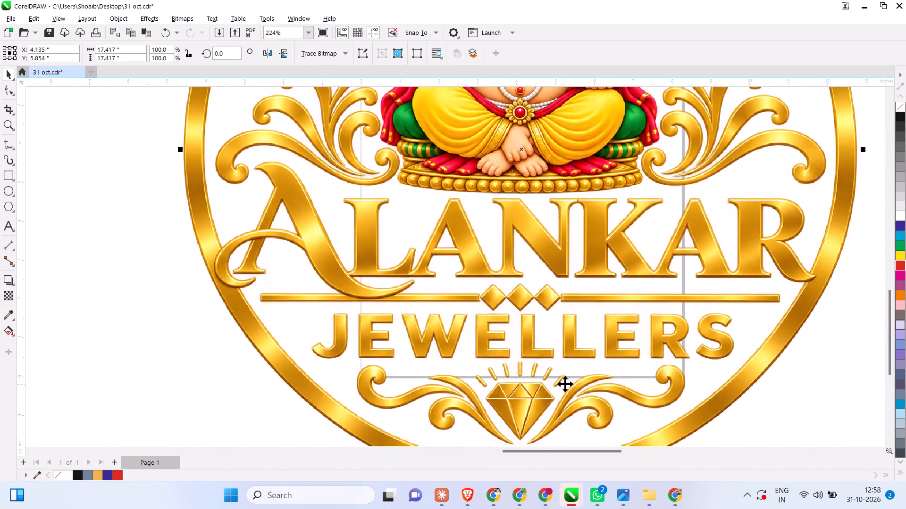
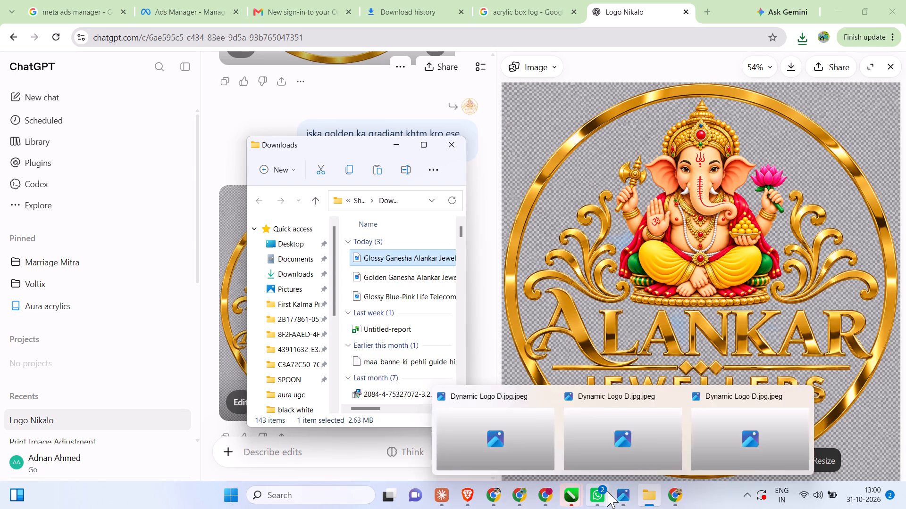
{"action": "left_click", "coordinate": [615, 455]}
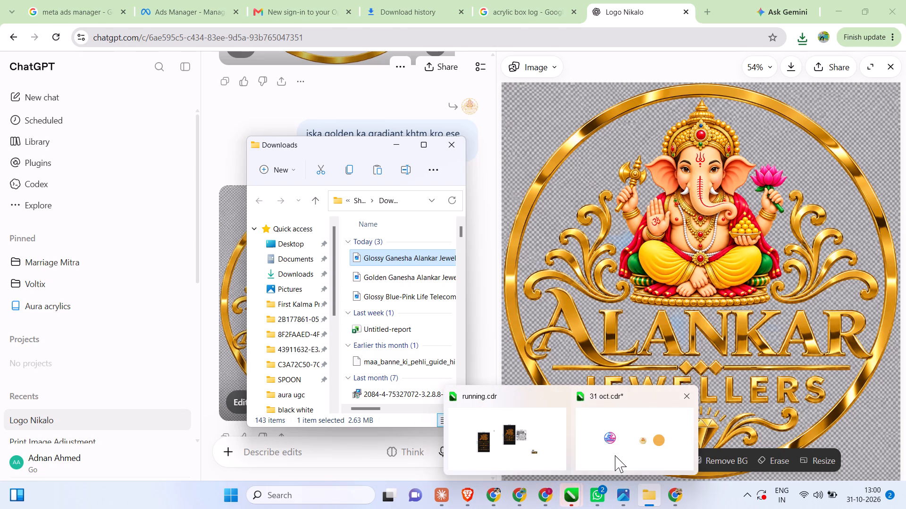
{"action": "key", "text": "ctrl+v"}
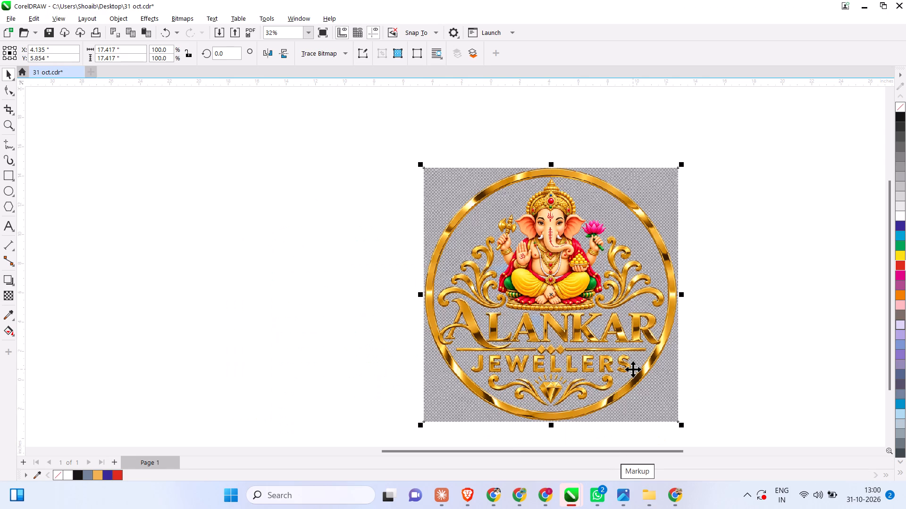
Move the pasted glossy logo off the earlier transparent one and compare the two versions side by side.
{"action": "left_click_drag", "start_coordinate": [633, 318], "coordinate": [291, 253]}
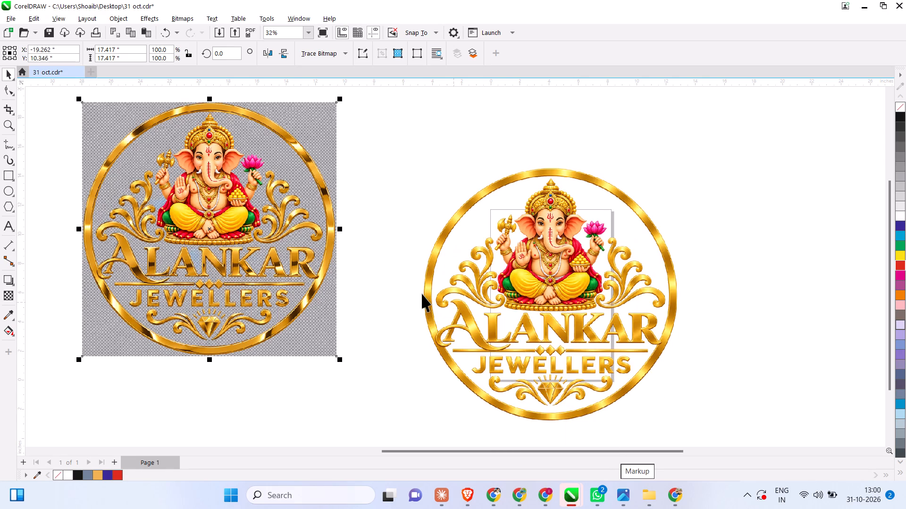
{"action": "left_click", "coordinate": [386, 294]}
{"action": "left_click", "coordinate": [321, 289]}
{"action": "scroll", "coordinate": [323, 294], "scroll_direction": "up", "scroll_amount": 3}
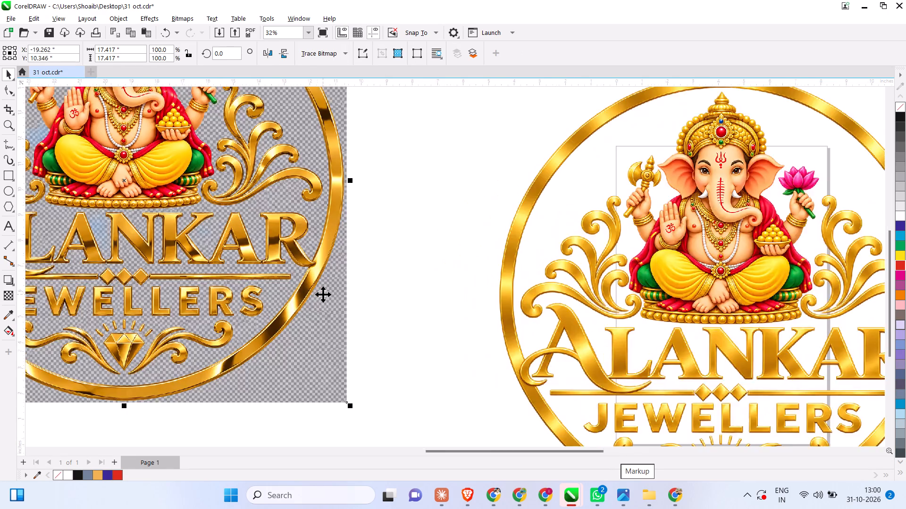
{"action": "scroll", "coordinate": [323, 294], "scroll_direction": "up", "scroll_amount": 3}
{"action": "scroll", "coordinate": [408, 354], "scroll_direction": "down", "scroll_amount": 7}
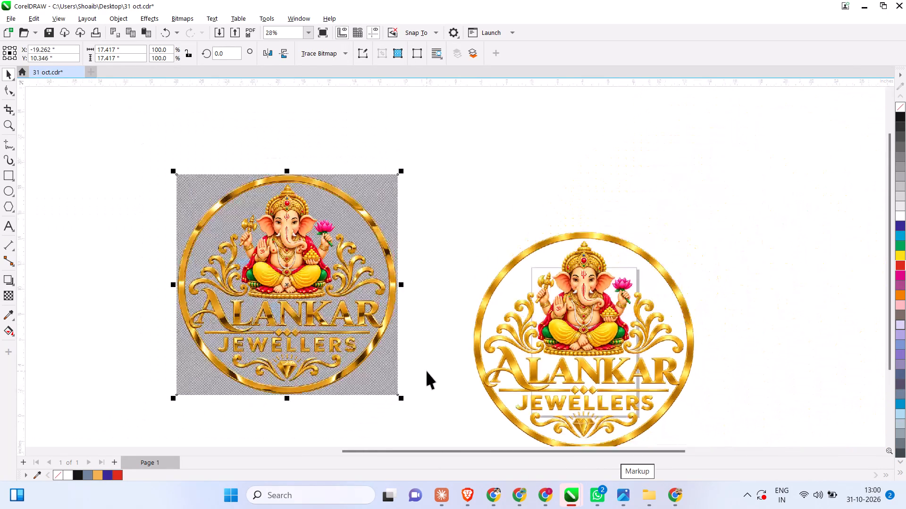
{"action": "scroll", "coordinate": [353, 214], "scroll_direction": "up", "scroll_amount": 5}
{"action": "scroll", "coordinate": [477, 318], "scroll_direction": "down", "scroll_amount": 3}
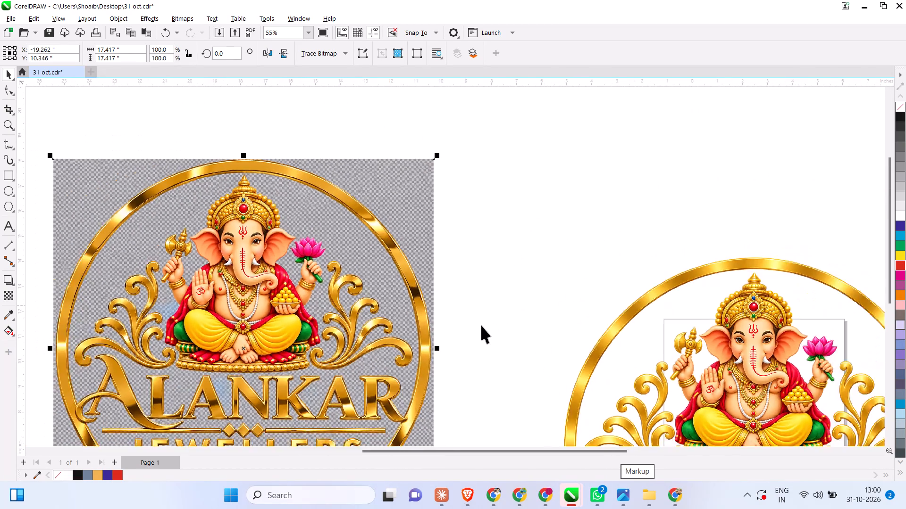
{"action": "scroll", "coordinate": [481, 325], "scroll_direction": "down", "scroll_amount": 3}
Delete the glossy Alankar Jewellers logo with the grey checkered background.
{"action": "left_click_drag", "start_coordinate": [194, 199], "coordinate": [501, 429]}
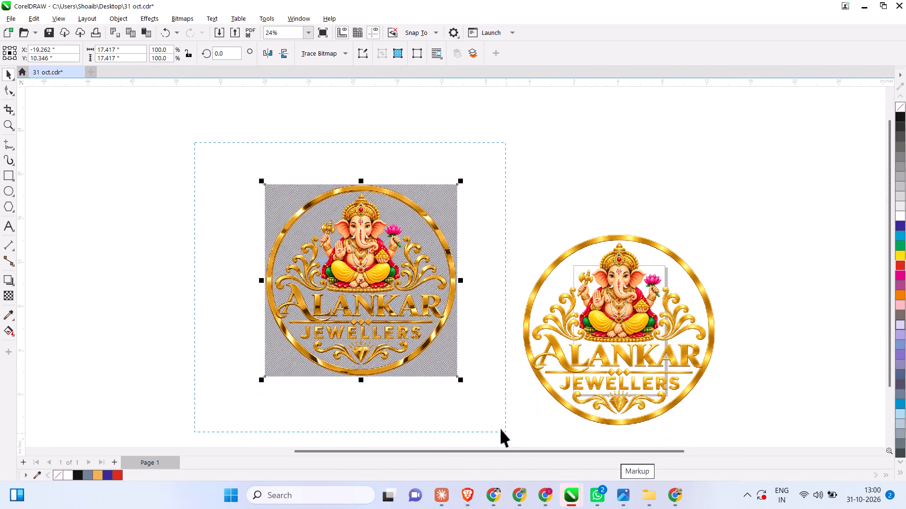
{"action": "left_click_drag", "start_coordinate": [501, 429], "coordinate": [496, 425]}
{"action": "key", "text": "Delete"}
Examine the remaining Alankar Jewellers logo up close and at full view, checking its golden ring and lettering.
{"action": "scroll", "coordinate": [588, 366], "scroll_direction": "up", "scroll_amount": 6}
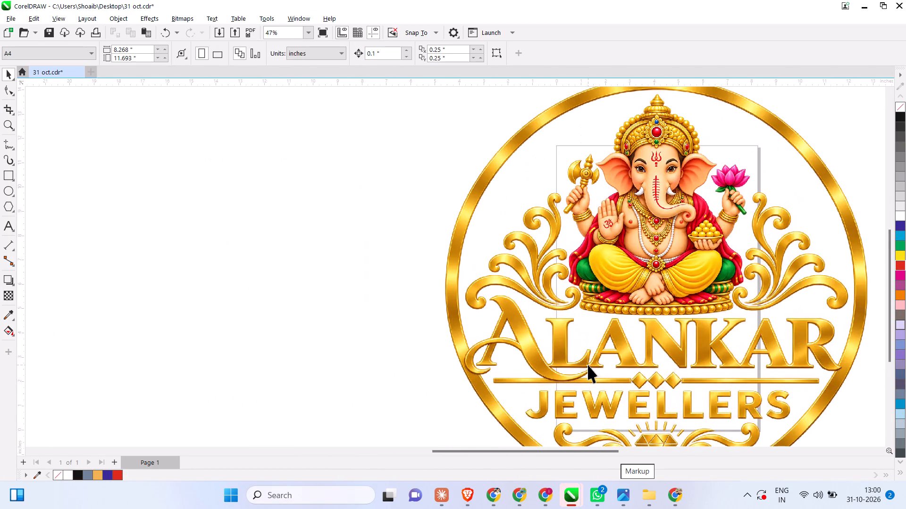
{"action": "scroll", "coordinate": [552, 349], "scroll_direction": "up", "scroll_amount": 4}
{"action": "scroll", "coordinate": [552, 349], "scroll_direction": "down", "scroll_amount": 8}
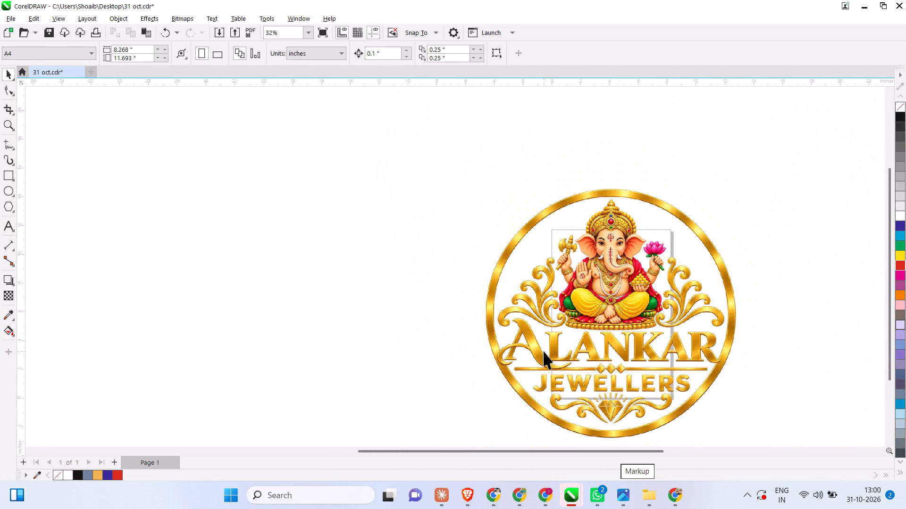
{"action": "scroll", "coordinate": [537, 368], "scroll_direction": "down", "scroll_amount": 5}
{"action": "scroll", "coordinate": [553, 349], "scroll_direction": "up", "scroll_amount": 4}
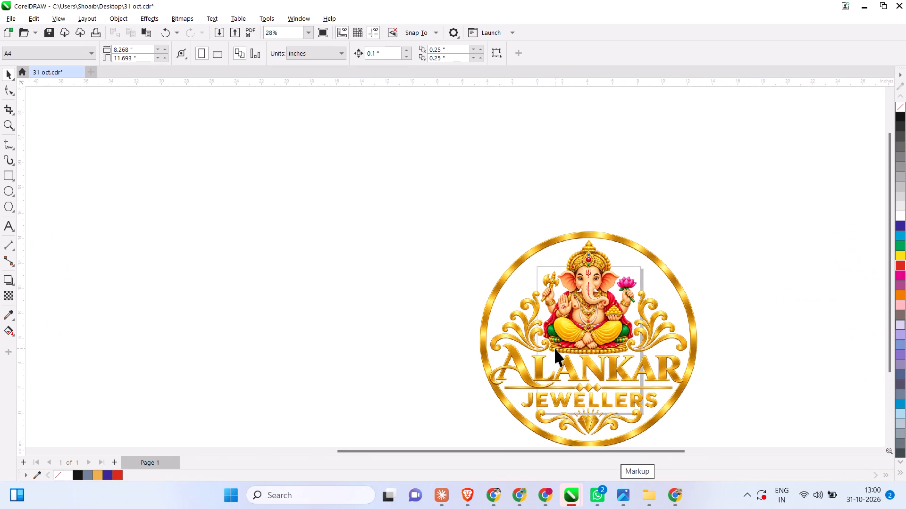
{"action": "scroll", "coordinate": [557, 348], "scroll_direction": "down", "scroll_amount": 4}
{"action": "scroll", "coordinate": [558, 349], "scroll_direction": "up", "scroll_amount": 6}
{"action": "scroll", "coordinate": [558, 349], "scroll_direction": "down", "scroll_amount": 4}
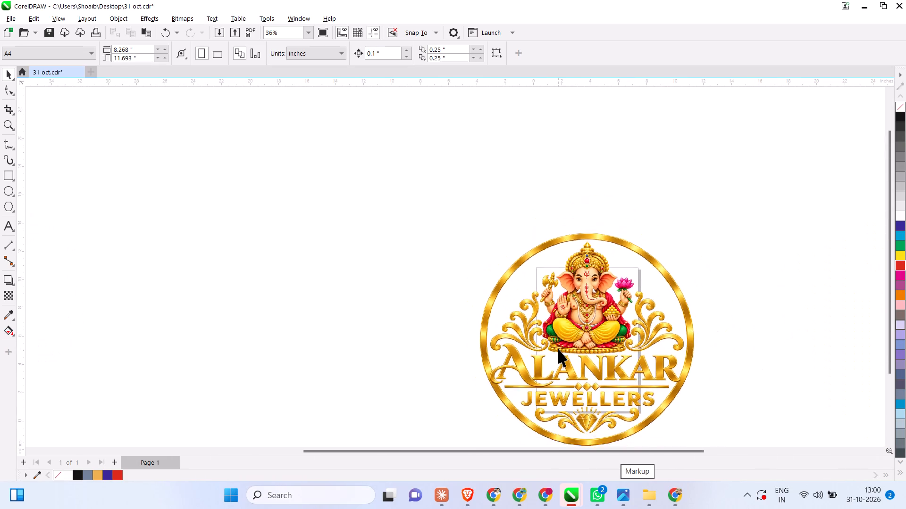
Draw an ellipse about 27.7 by 26.7 inches between the Life Telecom and Alankar Jewellers logos.
{"action": "scroll", "coordinate": [558, 349], "scroll_direction": "down", "scroll_amount": 4}
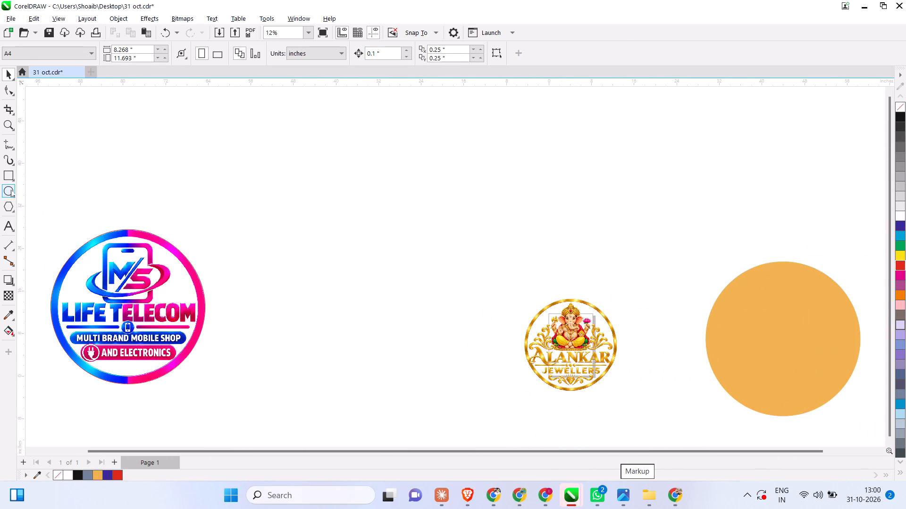
{"action": "left_click", "coordinate": [11, 189]}
{"action": "left_click_drag", "start_coordinate": [280, 189], "coordinate": [428, 331]}
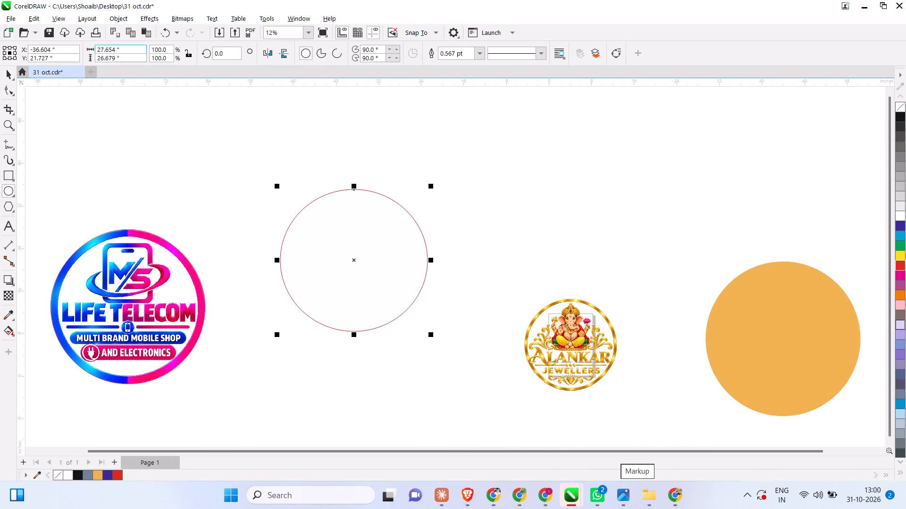
Resize the new ellipse to a circle 12 inches wide and 12 inches high.
{"action": "left_click_drag", "start_coordinate": [128, 52], "coordinate": [55, 38]}
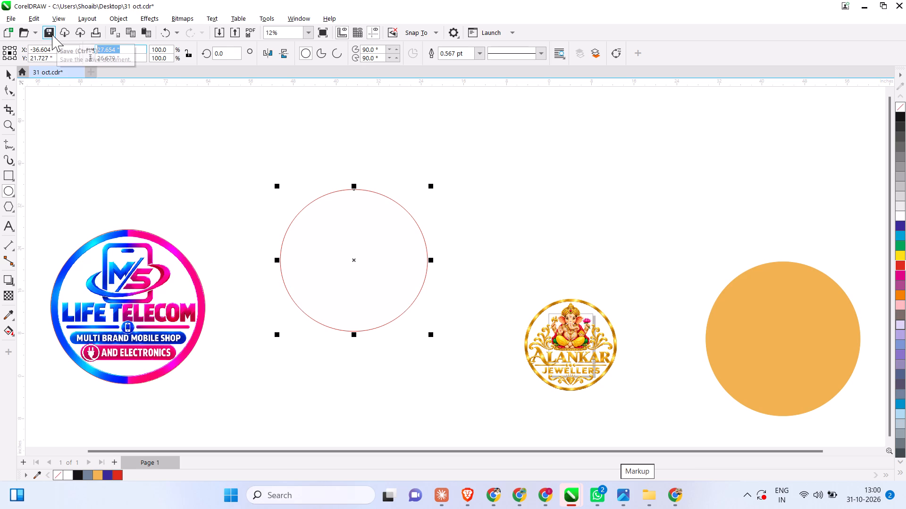
{"action": "type", "text": "12"}
{"action": "key", "text": "Tab"}
{"action": "key", "text": "2"}
{"action": "key", "text": "Return"}
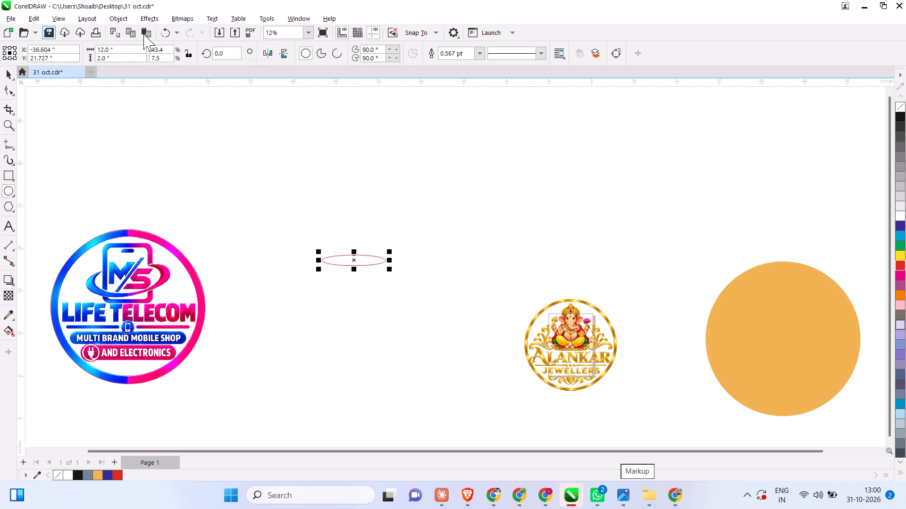
{"action": "left_click_drag", "start_coordinate": [126, 59], "coordinate": [79, 45]}
{"action": "type", "text": "12"}
{"action": "key", "text": "Return"}
{"action": "left_click", "coordinate": [10, 71]}
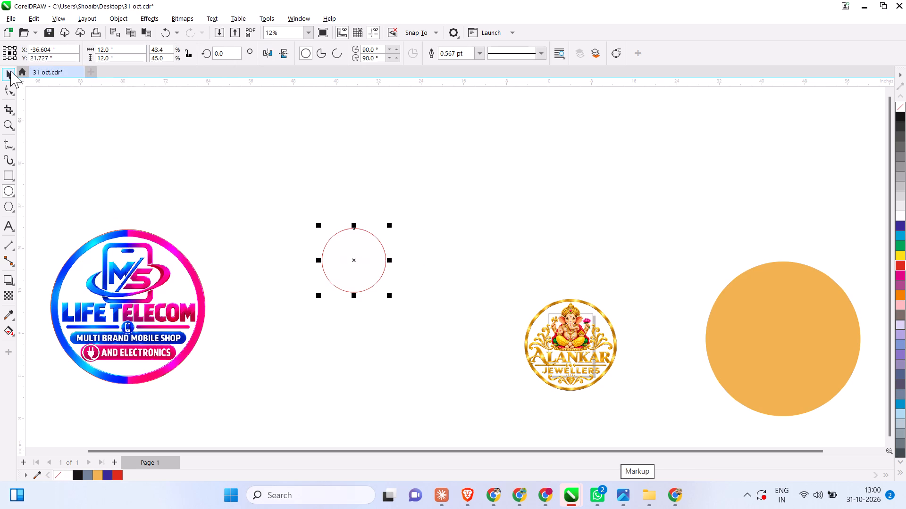
{"action": "left_click", "coordinate": [431, 246]}
Resize the Alankar Jewellers logo to 12 by 12 inches.
{"action": "left_click_drag", "start_coordinate": [449, 257], "coordinate": [643, 427]}
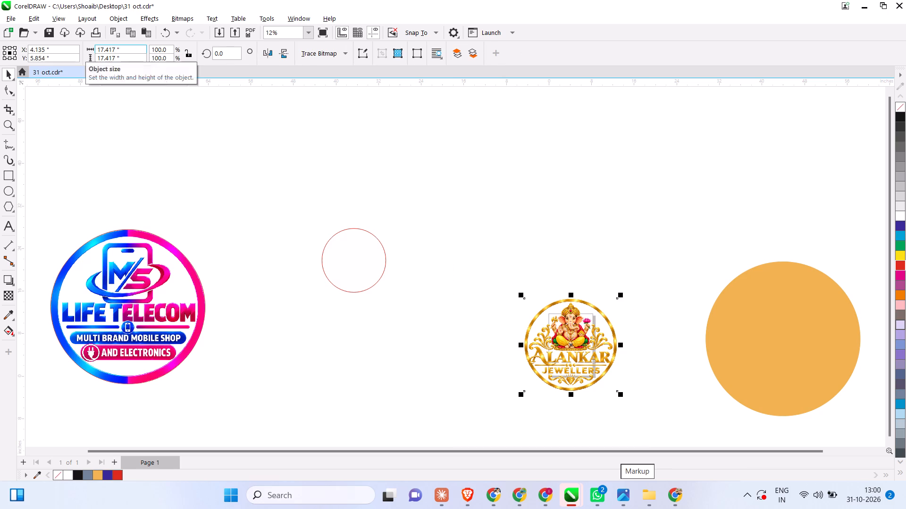
{"action": "left_click_drag", "start_coordinate": [128, 50], "coordinate": [47, 49]}
{"action": "type", "text": "12"}
{"action": "key", "text": "Tab"}
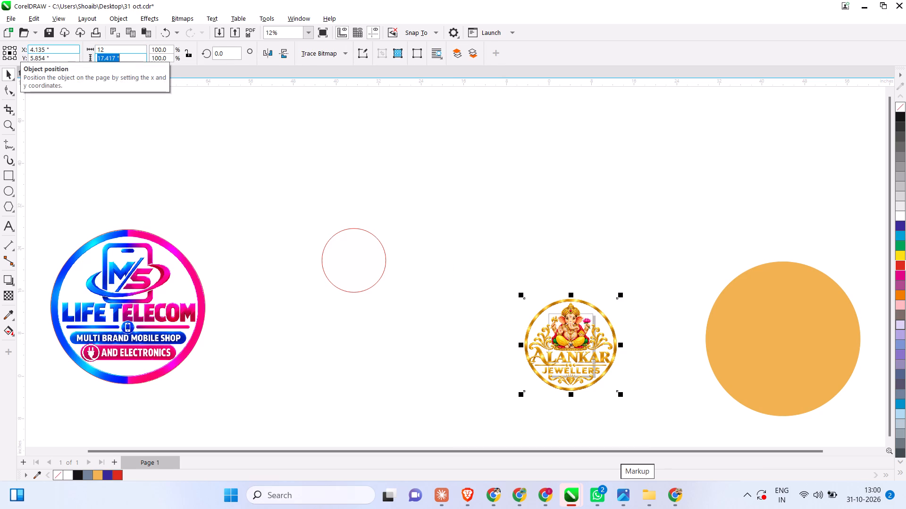
{"action": "type", "text": "12"}
{"action": "key", "text": "Return"}
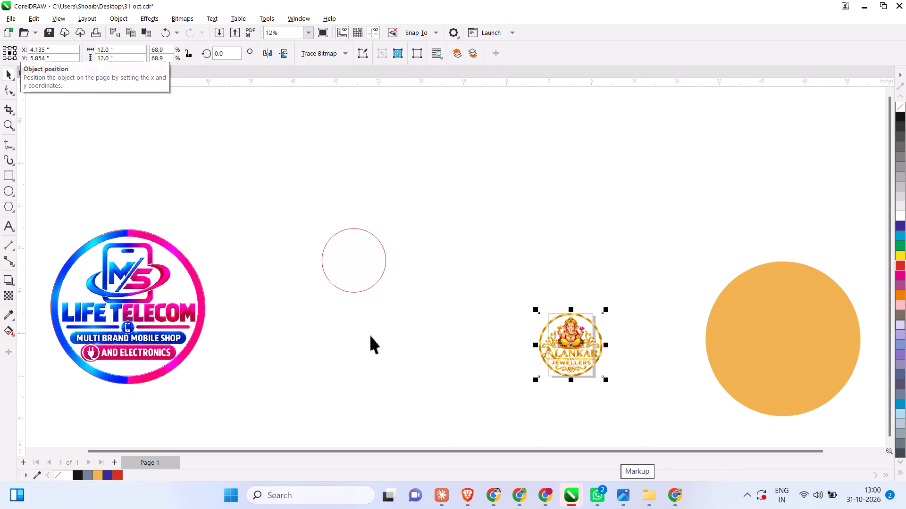
Align the centres of the 12-inch circle and the Alankar Jewellers logo horizontally and vertically.
{"action": "left_click_drag", "start_coordinate": [291, 164], "coordinate": [661, 413]}
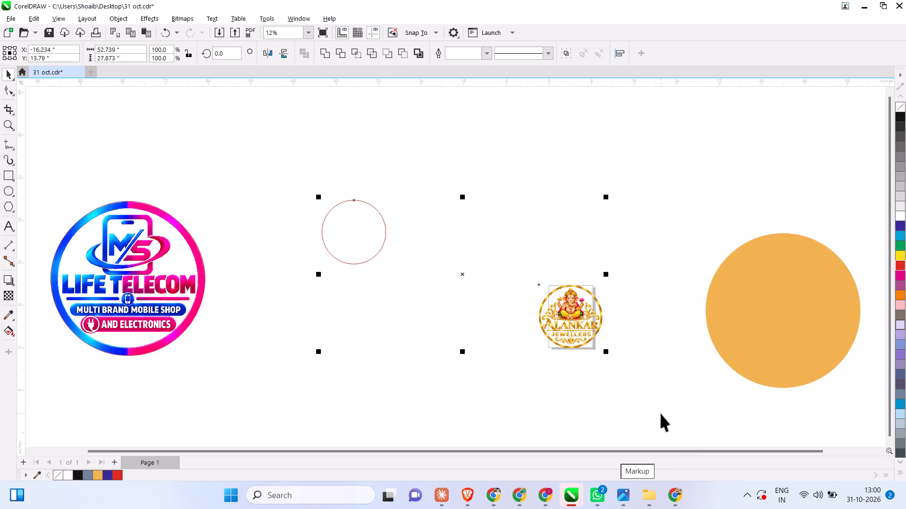
{"action": "type", "text": "ce"}
Remove the fill from the circle covering the Alankar Jewellers logo.
{"action": "left_click", "coordinate": [699, 351]}
{"action": "scroll", "coordinate": [579, 336], "scroll_direction": "up", "scroll_amount": 7}
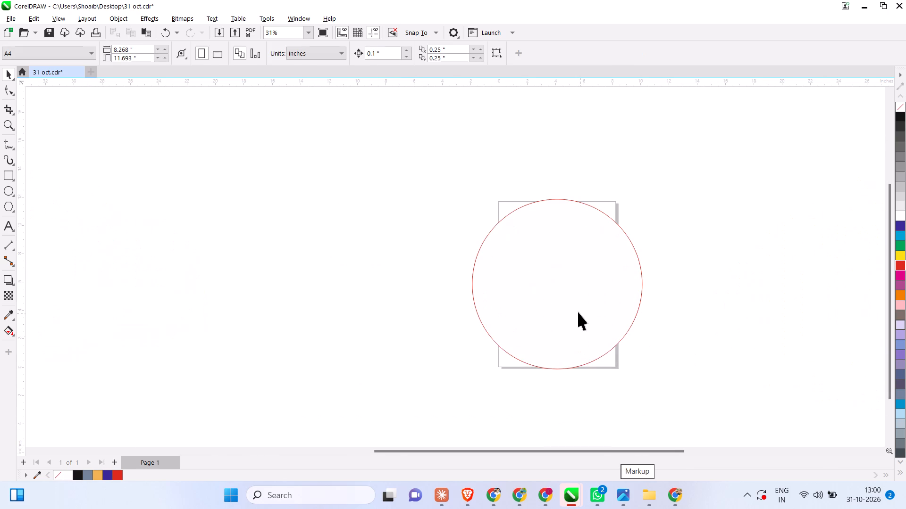
{"action": "left_click", "coordinate": [578, 312]}
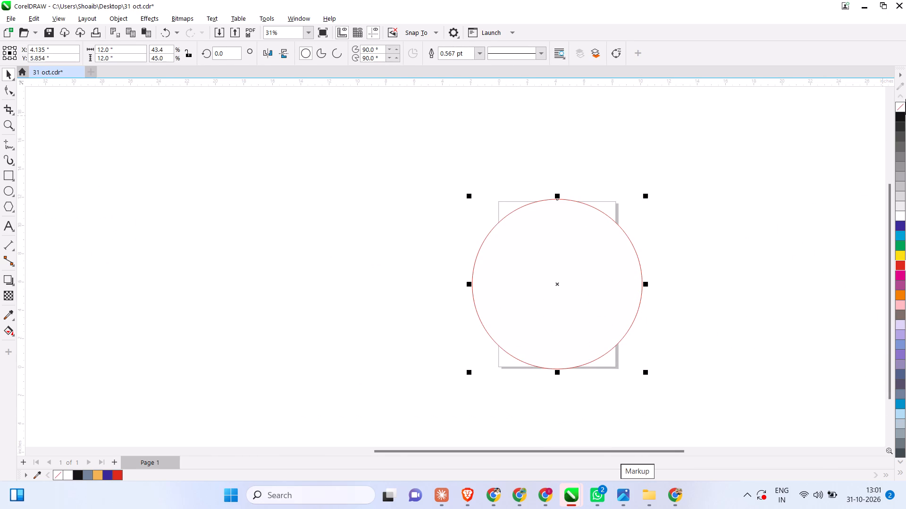
{"action": "left_click", "coordinate": [898, 109]}
{"action": "left_click", "coordinate": [772, 214]}
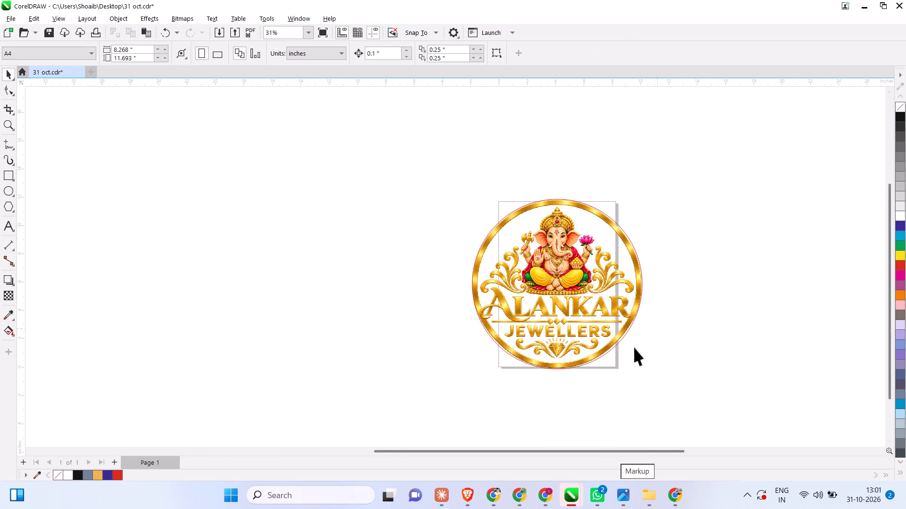
Examine the gap between the circle outline and the gold ring around the logo's lower edge.
{"action": "scroll", "coordinate": [602, 355], "scroll_direction": "up", "scroll_amount": 8}
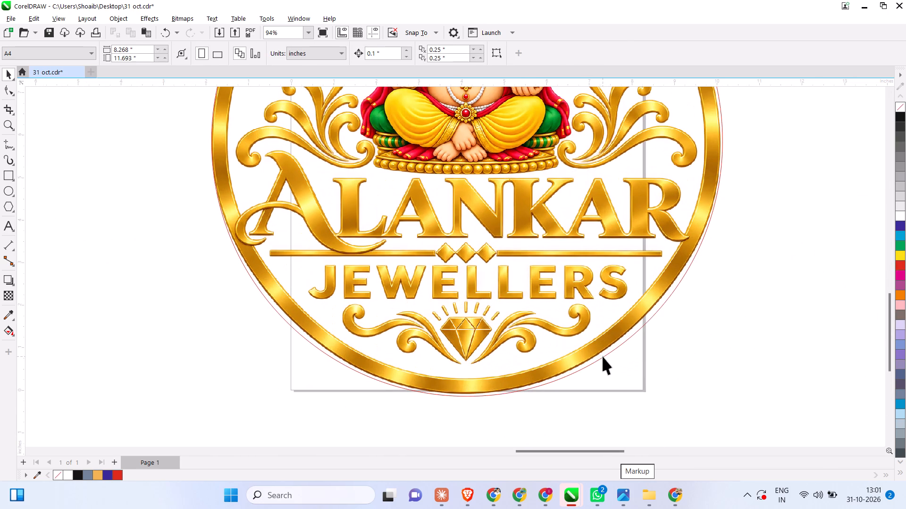
{"action": "scroll", "coordinate": [612, 395], "scroll_direction": "down", "scroll_amount": 4}
{"action": "scroll", "coordinate": [525, 428], "scroll_direction": "up", "scroll_amount": 6}
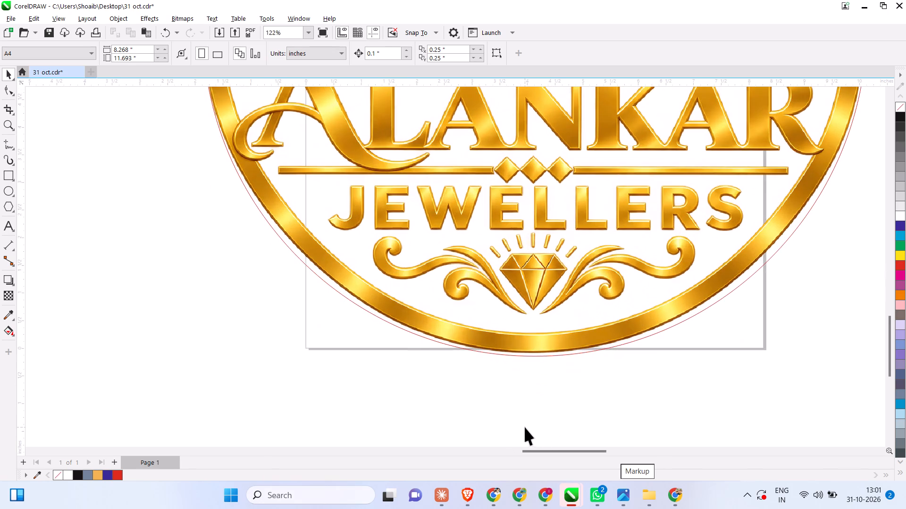
{"action": "scroll", "coordinate": [527, 356], "scroll_direction": "up", "scroll_amount": 5}
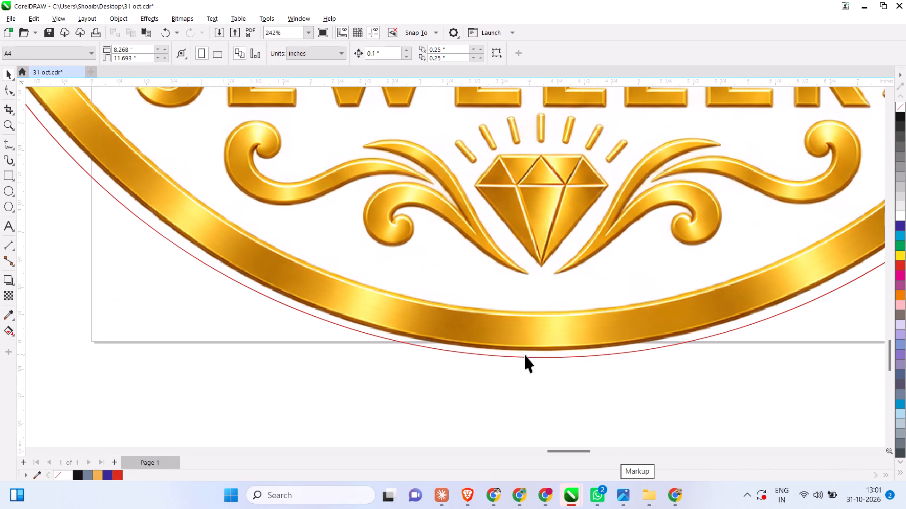
{"action": "scroll", "coordinate": [536, 357], "scroll_direction": "up", "scroll_amount": 7}
{"action": "scroll", "coordinate": [538, 357], "scroll_direction": "down", "scroll_amount": 9}
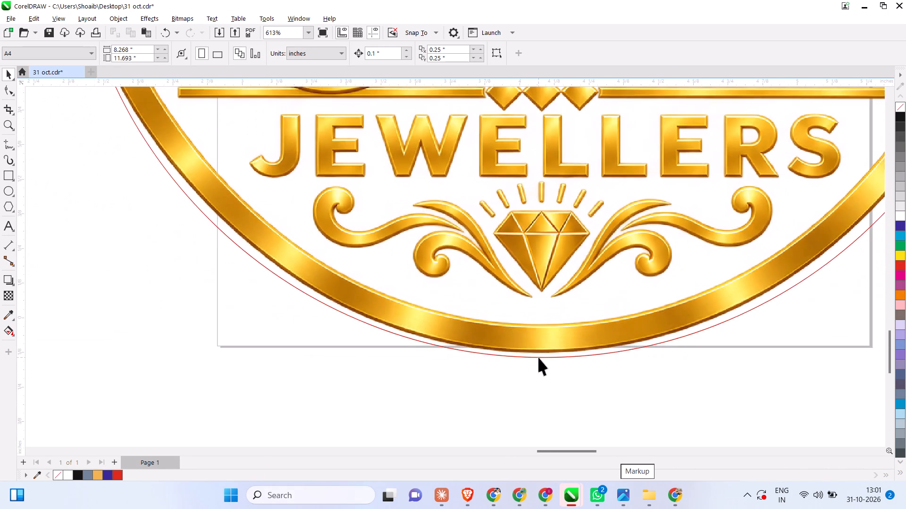
{"action": "scroll", "coordinate": [538, 357], "scroll_direction": "down", "scroll_amount": 8}
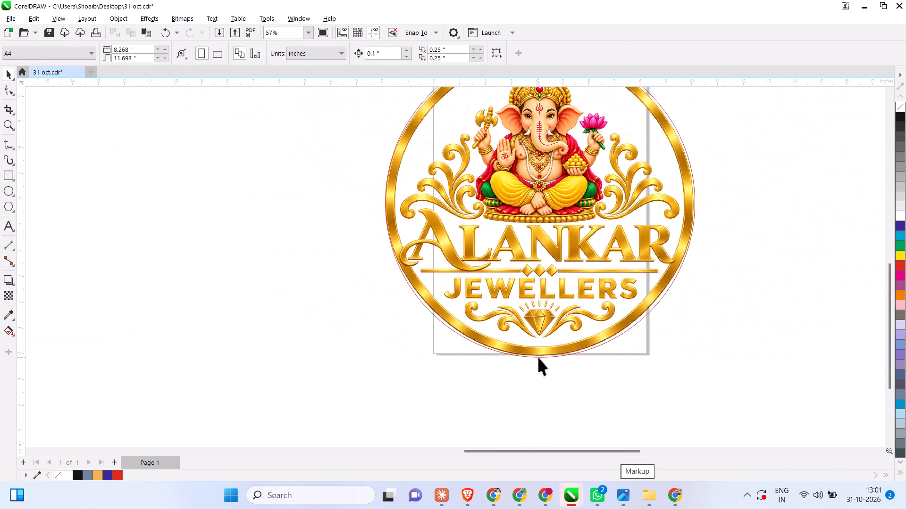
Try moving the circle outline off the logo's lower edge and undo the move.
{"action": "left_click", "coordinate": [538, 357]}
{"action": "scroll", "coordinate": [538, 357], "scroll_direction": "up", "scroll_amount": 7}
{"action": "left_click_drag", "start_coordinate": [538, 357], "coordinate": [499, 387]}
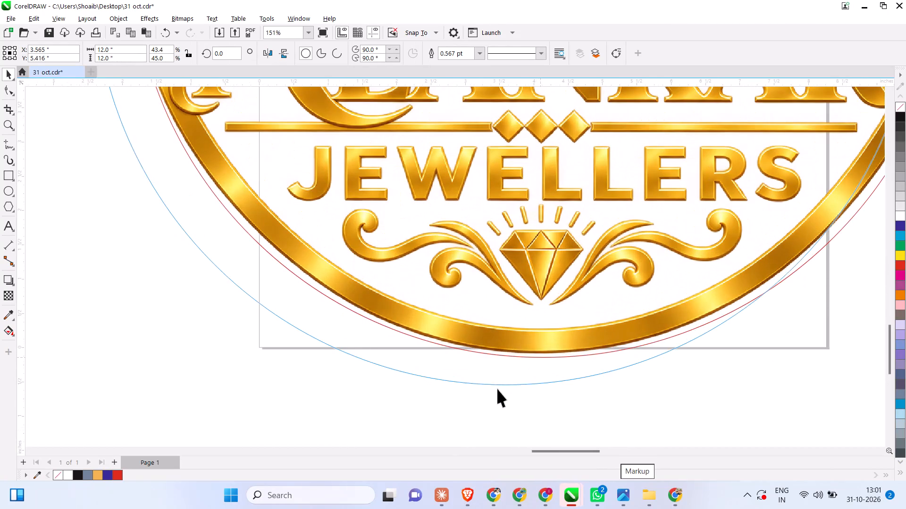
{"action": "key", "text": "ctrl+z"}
Raise the circle's bottom edge to the gold ring's lower rim, making the circle about 11.94 inches high.
{"action": "scroll", "coordinate": [568, 399], "scroll_direction": "up", "scroll_amount": 8}
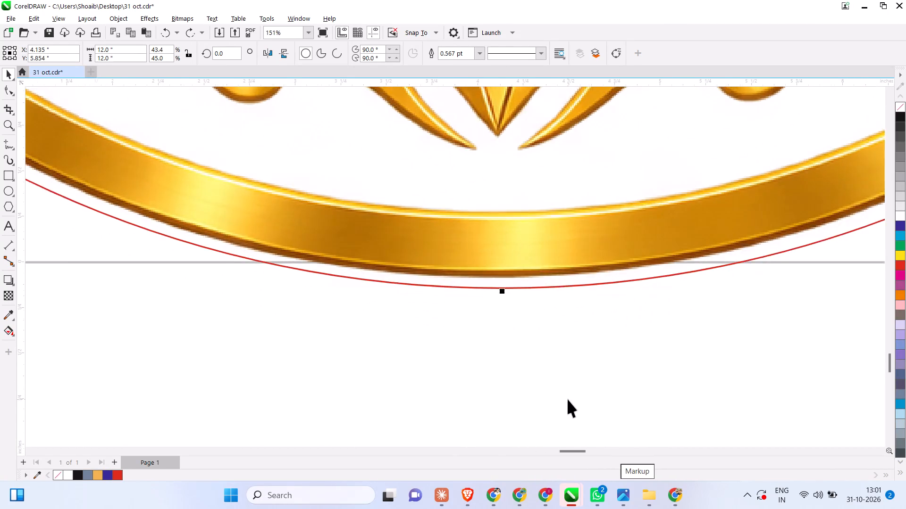
{"action": "scroll", "coordinate": [546, 256], "scroll_direction": "up", "scroll_amount": 8}
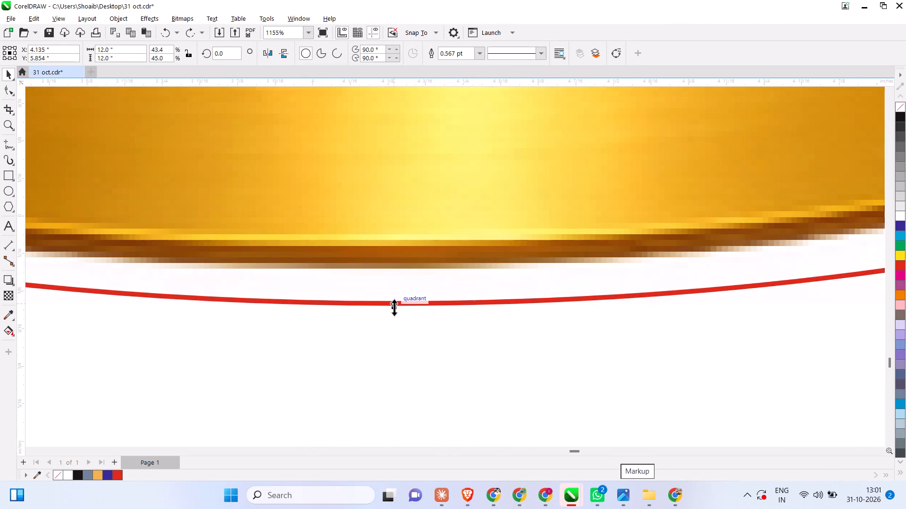
{"action": "left_click_drag", "start_coordinate": [394, 307], "coordinate": [402, 271]}
Lower the circle's top edge to the gold ring's upper rim, making the circle about 11.91 inches high.
{"action": "scroll", "coordinate": [438, 364], "scroll_direction": "down", "scroll_amount": 5}
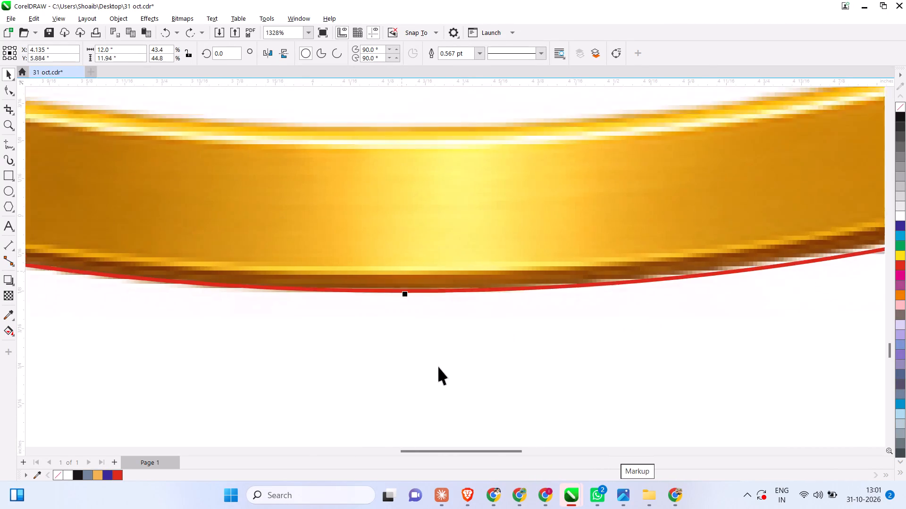
{"action": "scroll", "coordinate": [438, 367], "scroll_direction": "down", "scroll_amount": 18}
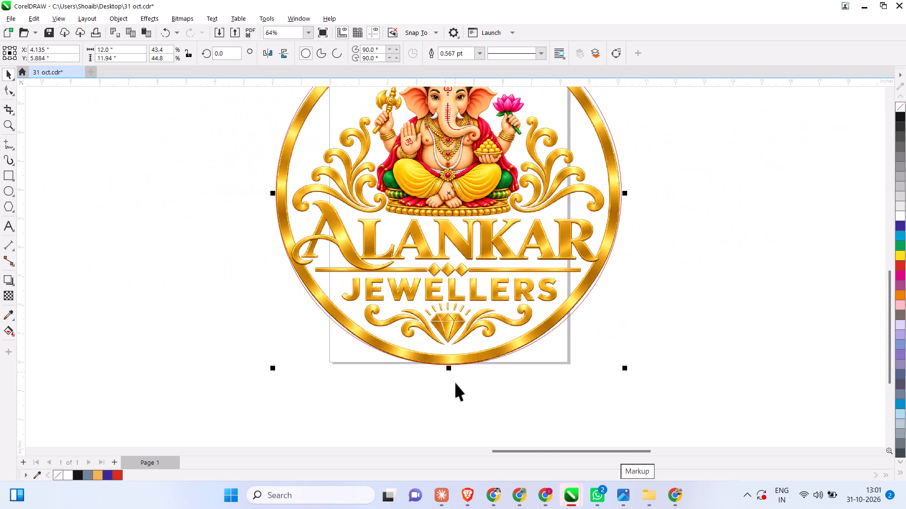
{"action": "scroll", "coordinate": [455, 384], "scroll_direction": "down", "scroll_amount": 2}
{"action": "scroll", "coordinate": [445, 115], "scroll_direction": "up", "scroll_amount": 14}
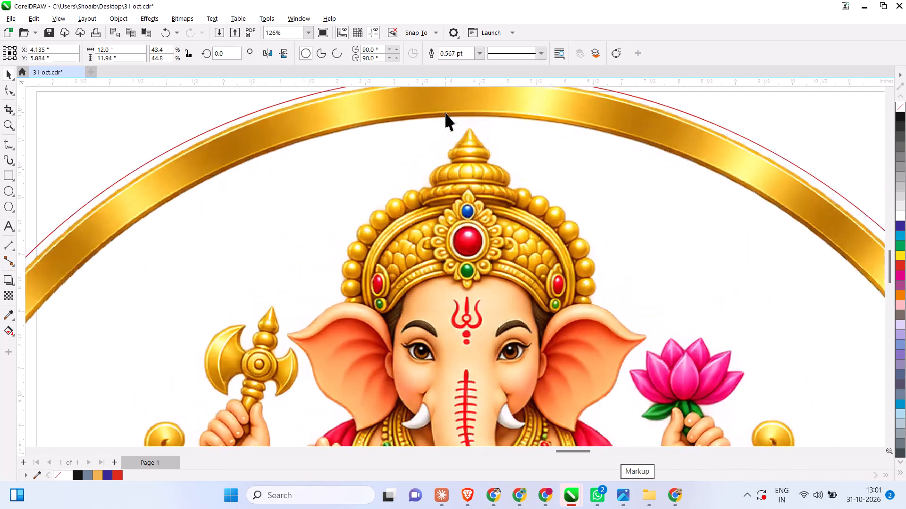
{"action": "scroll", "coordinate": [530, 316], "scroll_direction": "down", "scroll_amount": 6}
{"action": "scroll", "coordinate": [478, 123], "scroll_direction": "up", "scroll_amount": 6}
{"action": "scroll", "coordinate": [543, 360], "scroll_direction": "up", "scroll_amount": 8}
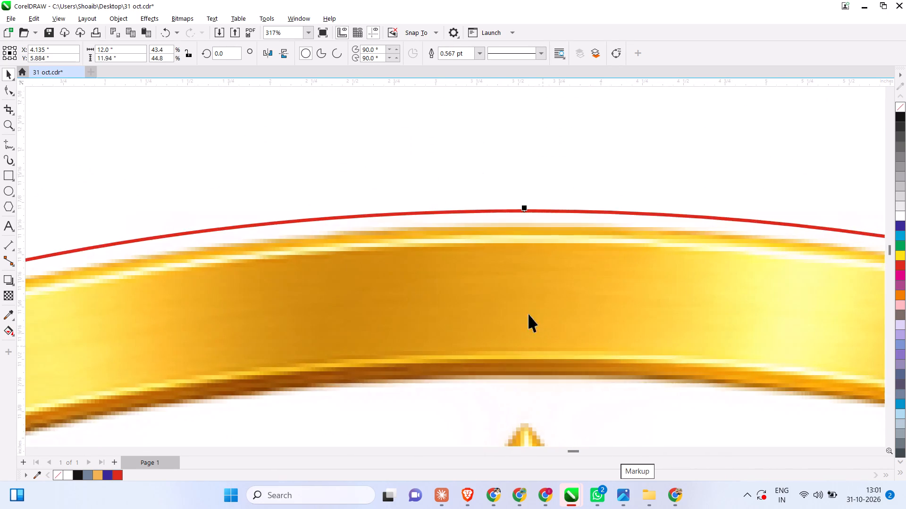
{"action": "scroll", "coordinate": [520, 262], "scroll_direction": "up", "scroll_amount": 7}
{"action": "left_click_drag", "start_coordinate": [532, 146], "coordinate": [524, 172]}
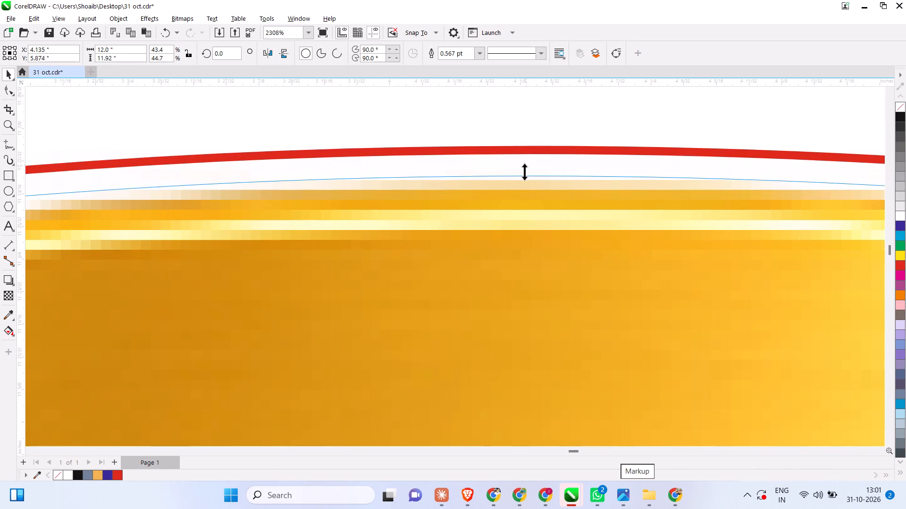
{"action": "left_click_drag", "start_coordinate": [524, 172], "coordinate": [518, 177]}
Pull the circle's right edge inward to the gold ring's outer rim, making the circle about 11.95 inches wide.
{"action": "scroll", "coordinate": [519, 192], "scroll_direction": "down", "scroll_amount": 8}
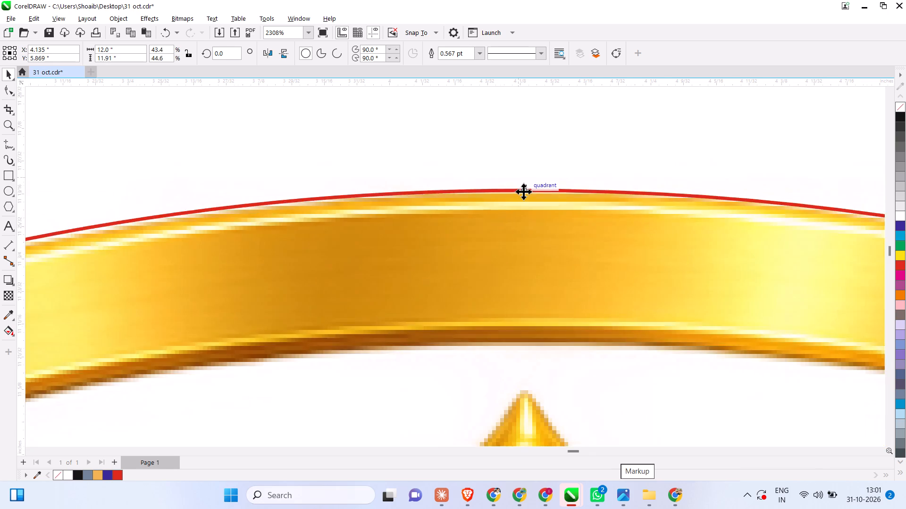
{"action": "scroll", "coordinate": [523, 191], "scroll_direction": "down", "scroll_amount": 17}
{"action": "scroll", "coordinate": [605, 260], "scroll_direction": "down", "scroll_amount": 3}
{"action": "scroll", "coordinate": [707, 394], "scroll_direction": "up", "scroll_amount": 18}
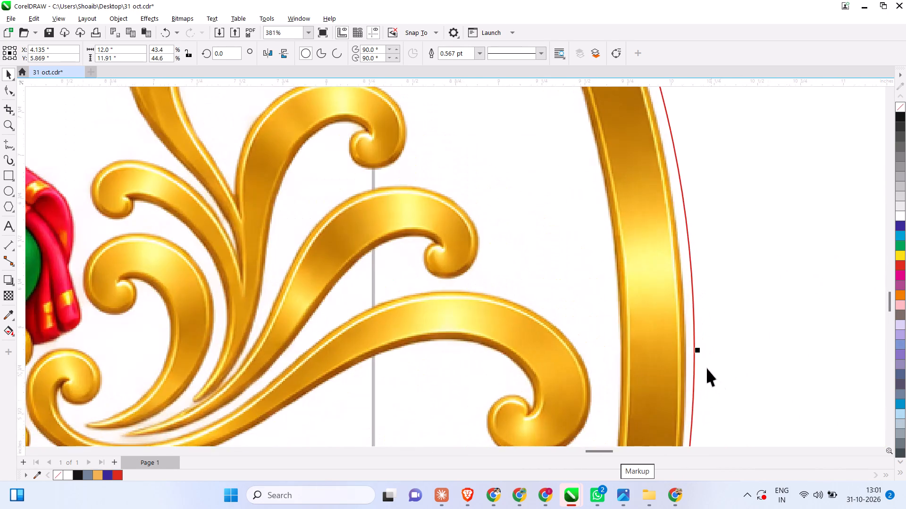
{"action": "scroll", "coordinate": [707, 368], "scroll_direction": "up", "scroll_amount": 10}
{"action": "left_click_drag", "start_coordinate": [663, 294], "coordinate": [643, 297]}
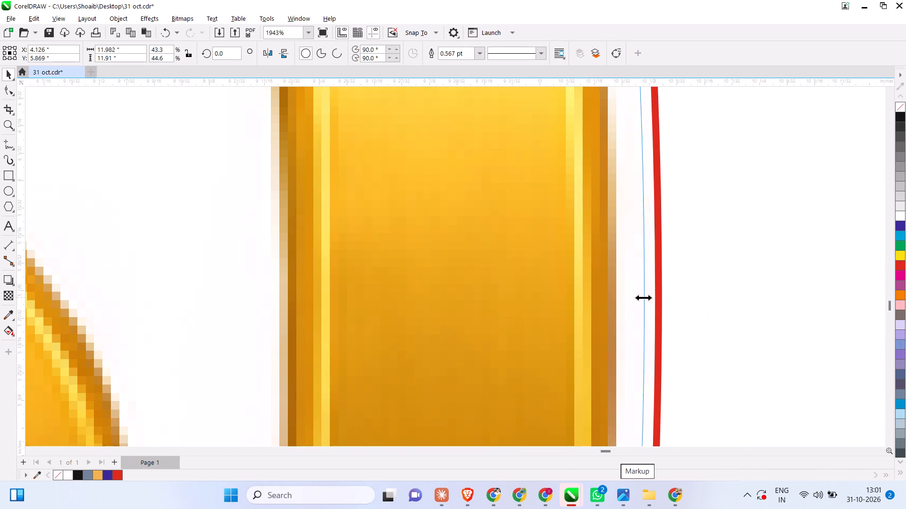
{"action": "left_click_drag", "start_coordinate": [643, 297], "coordinate": [620, 304]}
Examine how the circle outline fits the gold ring along the logo's left side.
{"action": "scroll", "coordinate": [637, 309], "scroll_direction": "down", "scroll_amount": 3}
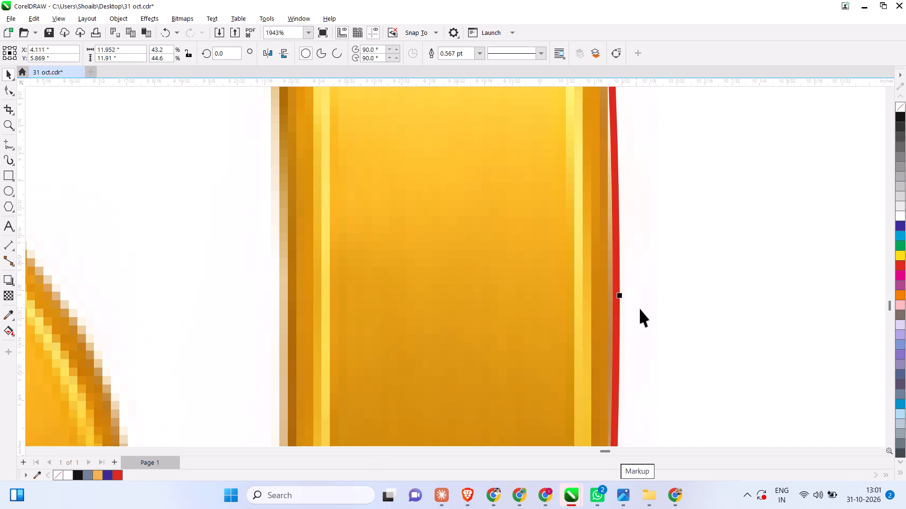
{"action": "scroll", "coordinate": [640, 309], "scroll_direction": "down", "scroll_amount": 20}
{"action": "scroll", "coordinate": [704, 323], "scroll_direction": "down", "scroll_amount": 6}
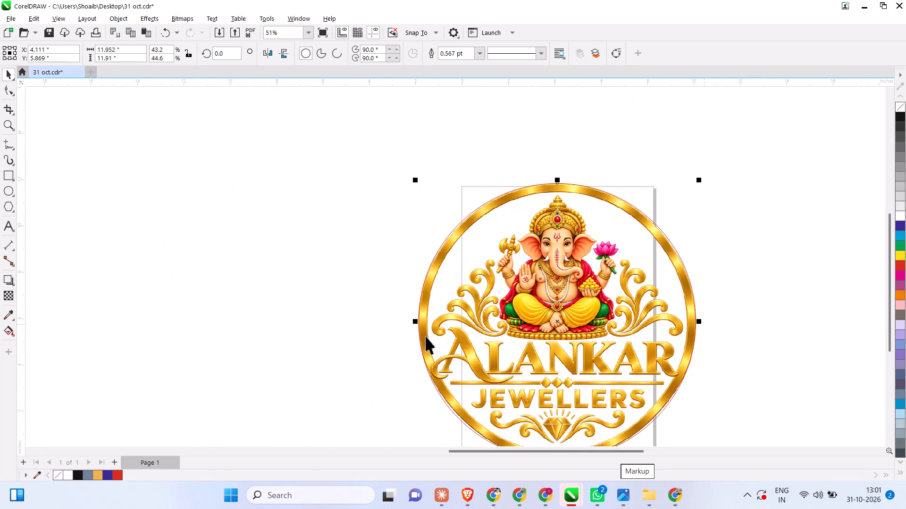
{"action": "scroll", "coordinate": [396, 344], "scroll_direction": "up", "scroll_amount": 7}
{"action": "scroll", "coordinate": [429, 312], "scroll_direction": "up", "scroll_amount": 8}
{"action": "scroll", "coordinate": [477, 274], "scroll_direction": "up", "scroll_amount": 8}
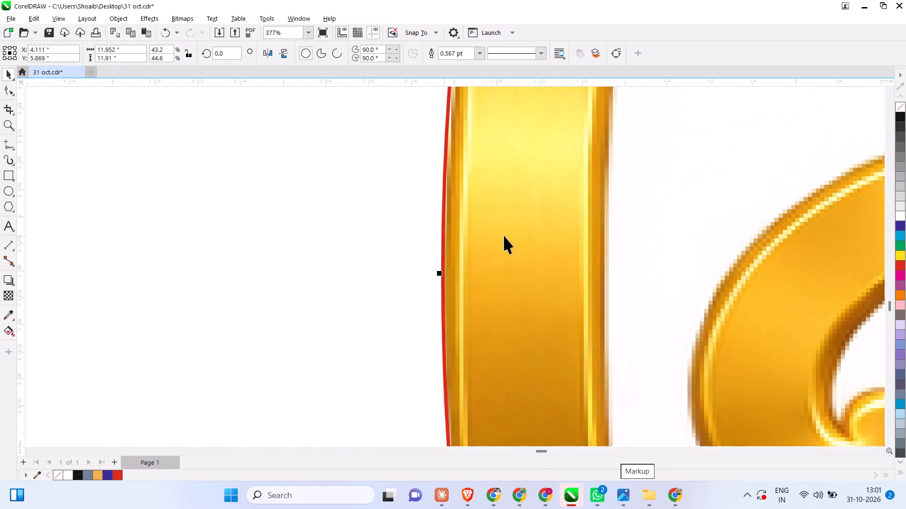
{"action": "scroll", "coordinate": [314, 316], "scroll_direction": "down", "scroll_amount": 4}
{"action": "scroll", "coordinate": [20, 165], "scroll_direction": "down", "scroll_amount": 5}
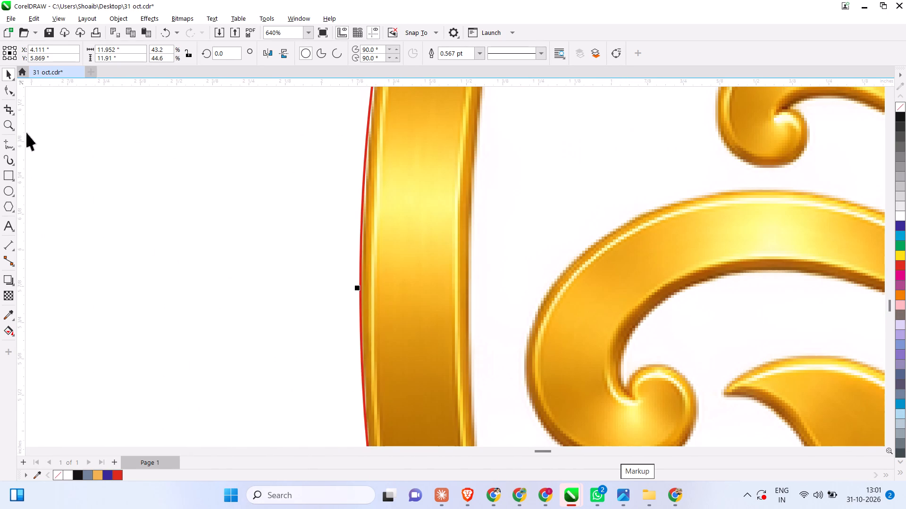
Convert the fitted circle outline to curves for node editing.
{"action": "left_click", "coordinate": [10, 89]}
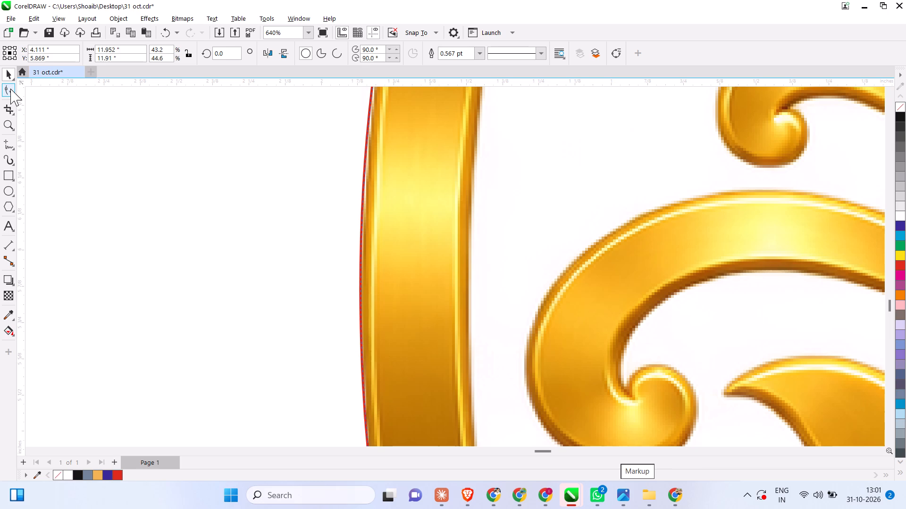
{"action": "key", "text": "ctrl+q"}
Intersect the Alankar Jewellers logo with the fitted circle outline to produce a circular cropped copy.
{"action": "scroll", "coordinate": [199, 258], "scroll_direction": "down", "scroll_amount": 7}
{"action": "scroll", "coordinate": [217, 321], "scroll_direction": "down", "scroll_amount": 2}
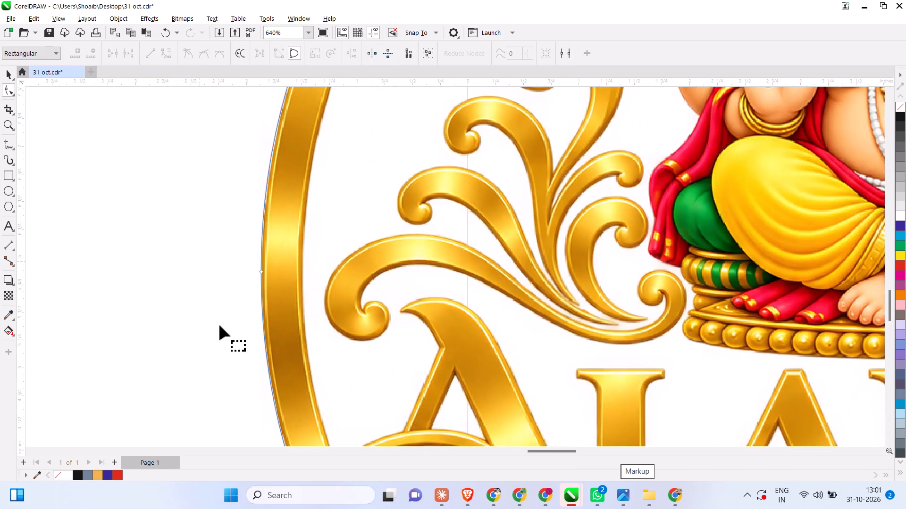
{"action": "scroll", "coordinate": [219, 325], "scroll_direction": "down", "scroll_amount": 6}
{"action": "scroll", "coordinate": [296, 304], "scroll_direction": "down", "scroll_amount": 2}
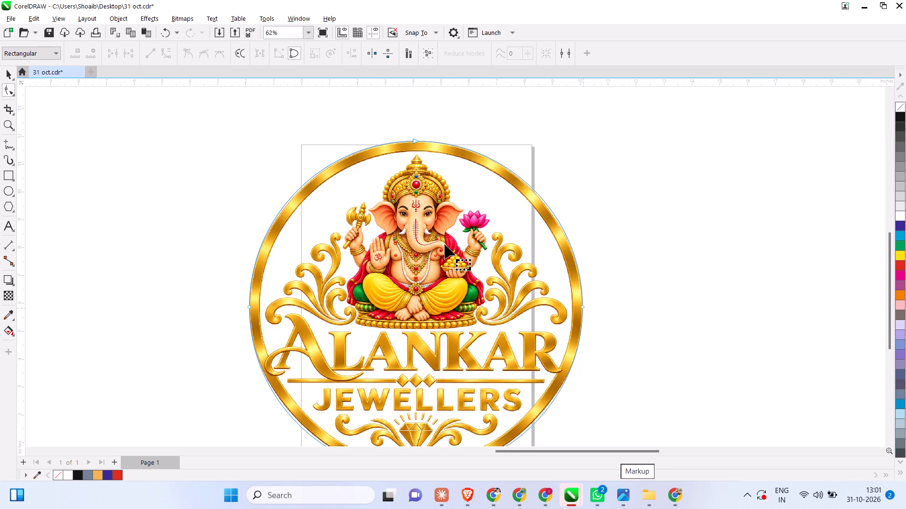
{"action": "left_click", "coordinate": [11, 73]}
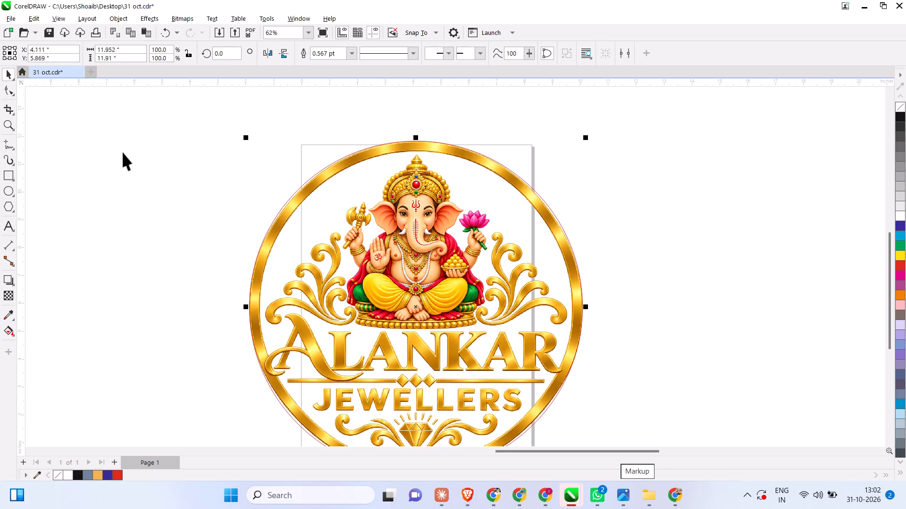
{"action": "left_click", "coordinate": [127, 156]}
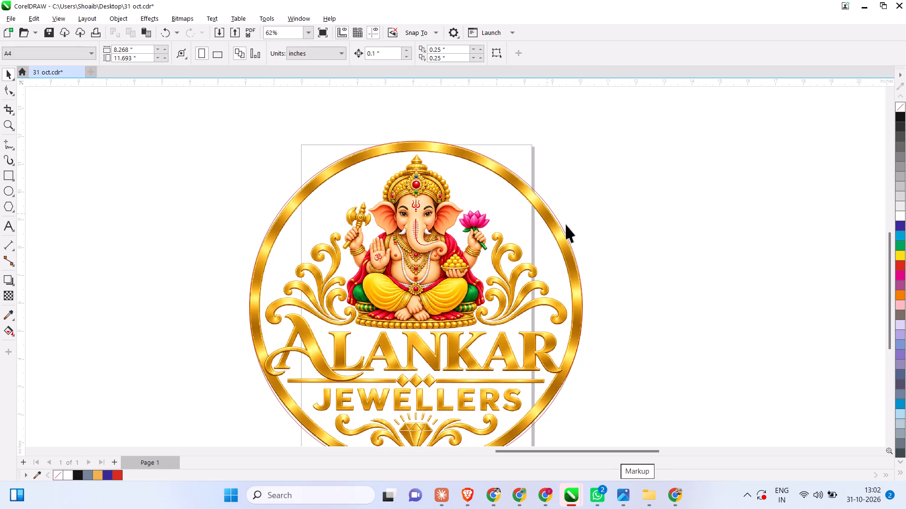
{"action": "scroll", "coordinate": [674, 306], "scroll_direction": "down", "scroll_amount": 1}
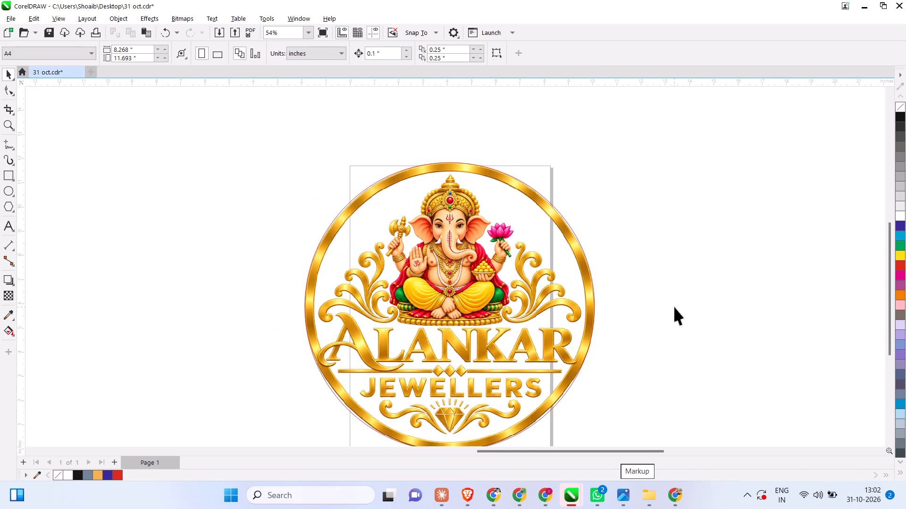
{"action": "scroll", "coordinate": [627, 281], "scroll_direction": "down", "scroll_amount": 2}
{"action": "left_click_drag", "start_coordinate": [262, 153], "coordinate": [581, 362]}
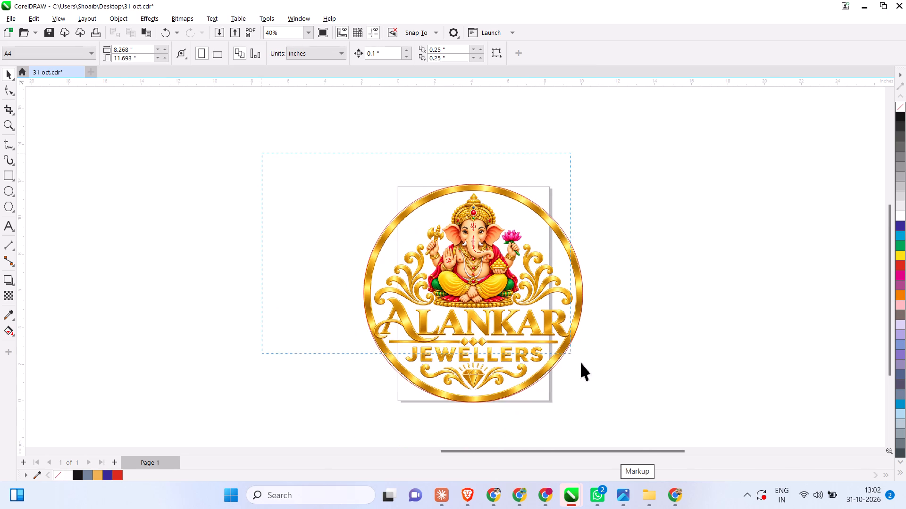
{"action": "left_click_drag", "start_coordinate": [581, 362], "coordinate": [625, 411]}
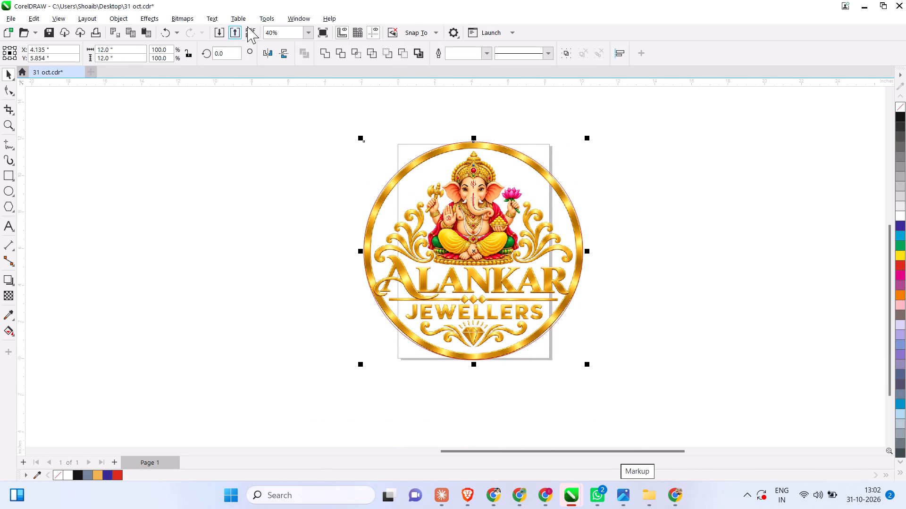
{"action": "left_click", "coordinate": [350, 56]}
{"action": "left_click", "coordinate": [356, 106]}
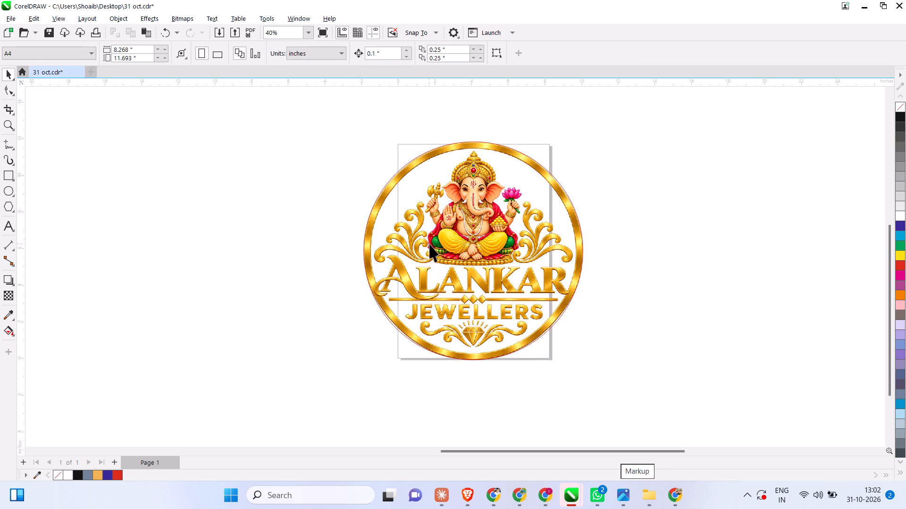
Separate the logos by moving the cropped copy to the left of the page and the original to the right.
{"action": "left_click_drag", "start_coordinate": [430, 246], "coordinate": [115, 253]}
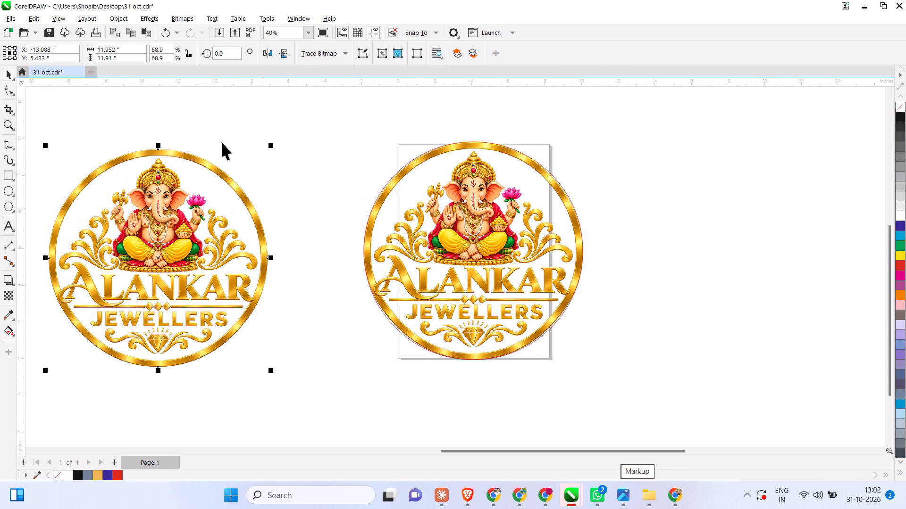
{"action": "left_click_drag", "start_coordinate": [444, 256], "coordinate": [638, 298]}
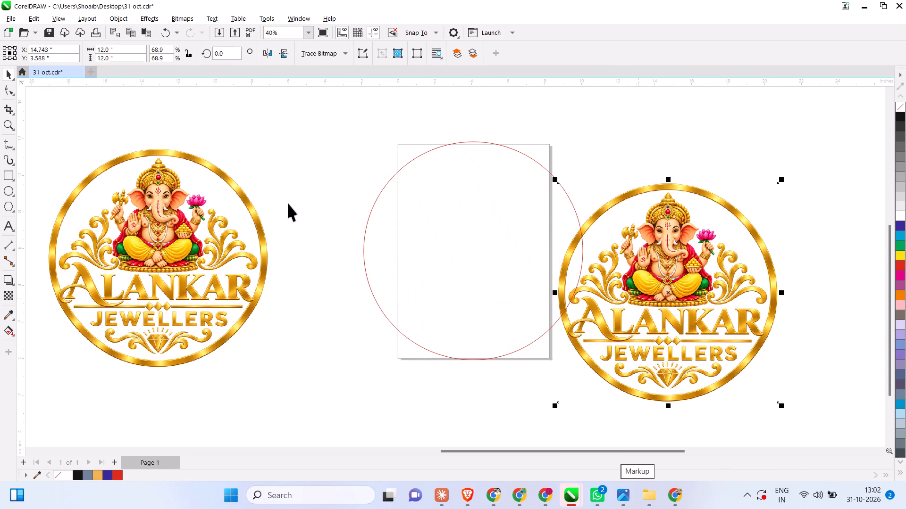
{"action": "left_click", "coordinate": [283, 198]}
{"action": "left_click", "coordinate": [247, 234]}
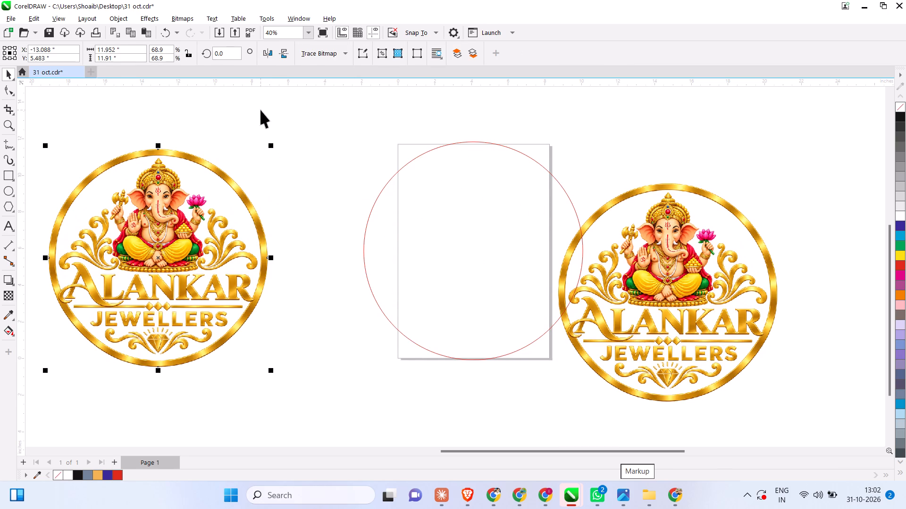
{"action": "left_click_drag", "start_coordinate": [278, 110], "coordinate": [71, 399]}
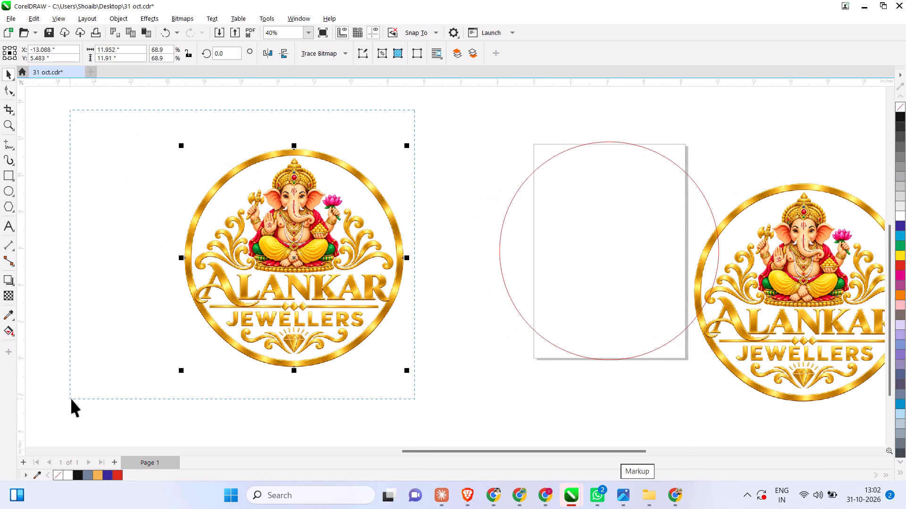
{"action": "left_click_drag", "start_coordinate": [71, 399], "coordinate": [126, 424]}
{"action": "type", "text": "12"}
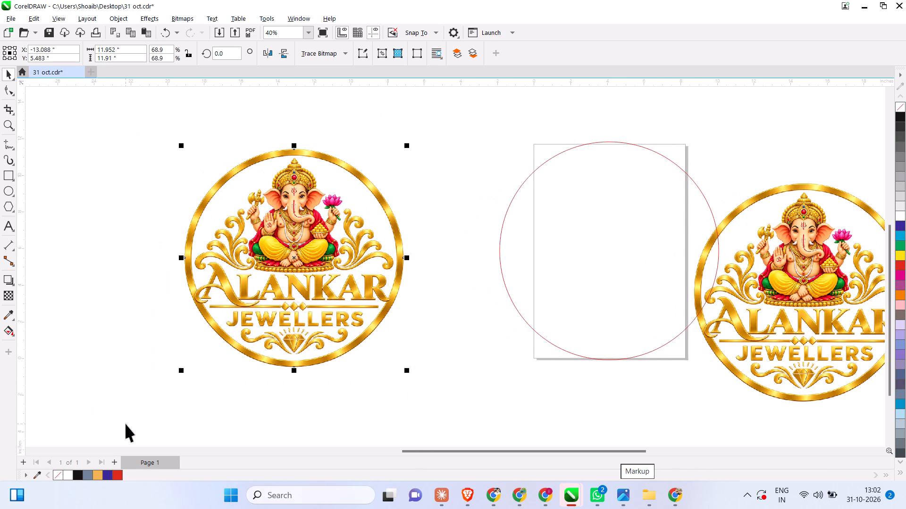
Resize the cropped Alankar Jewellers logo to exactly 12 by 12 inches.
{"action": "scroll", "coordinate": [401, 197], "scroll_direction": "down", "scroll_amount": 2}
{"action": "left_click_drag", "start_coordinate": [454, 110], "coordinate": [857, 422]}
{"action": "left_click", "coordinate": [295, 152]}
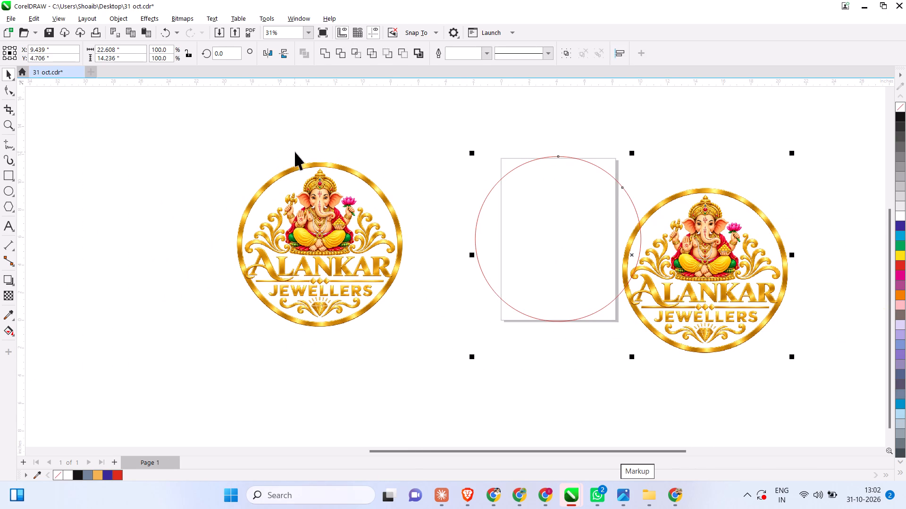
{"action": "left_click", "coordinate": [311, 196]}
{"action": "left_click_drag", "start_coordinate": [124, 48], "coordinate": [52, 38]}
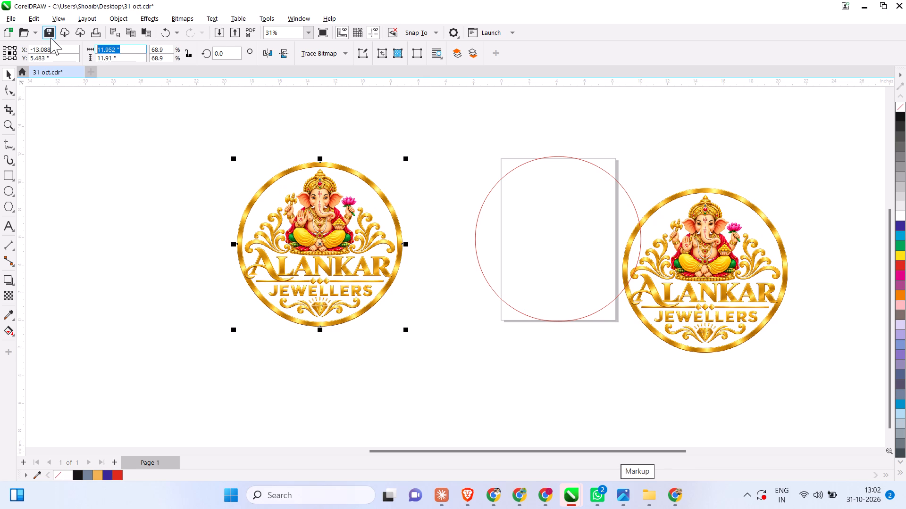
{"action": "type", "text": "12"}
{"action": "key", "text": "Tab"}
{"action": "type", "text": "12"}
{"action": "key", "text": "Return"}
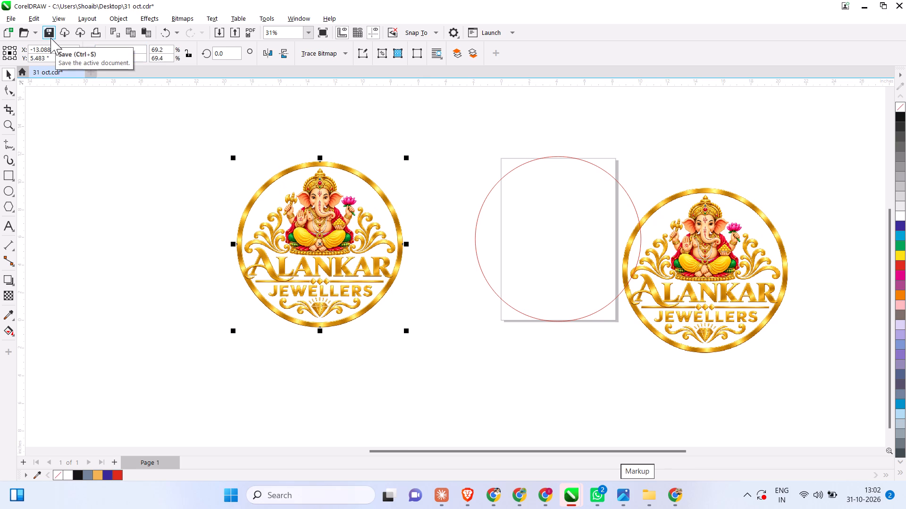
{"action": "left_click", "coordinate": [94, 199]}
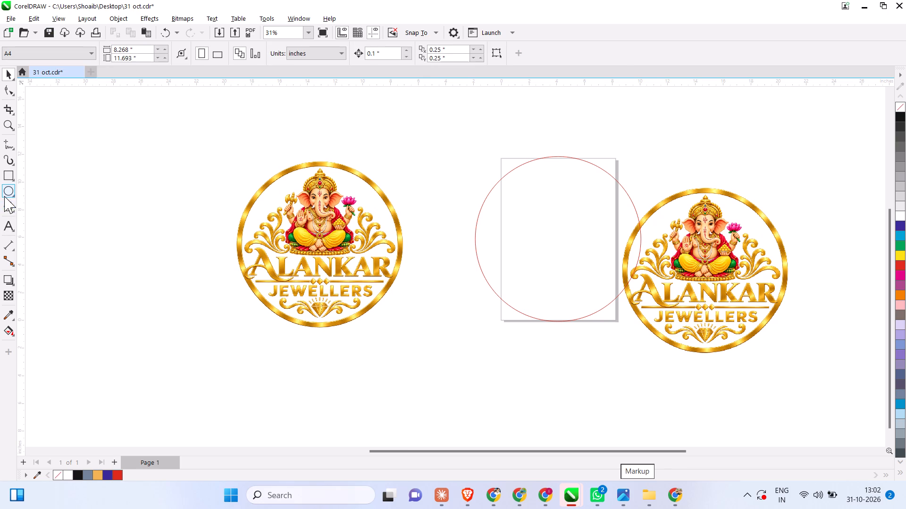
Draw a new circle beside the cropped logo and size it to 12 by 12 inches.
{"action": "left_click", "coordinate": [6, 190]}
{"action": "left_click_drag", "start_coordinate": [97, 183], "coordinate": [146, 248]}
{"action": "left_click_drag", "start_coordinate": [128, 53], "coordinate": [16, 30]}
{"action": "type", "text": "12"}
{"action": "key", "text": "Tab"}
{"action": "type", "text": "12"}
{"action": "key", "text": "Return"}
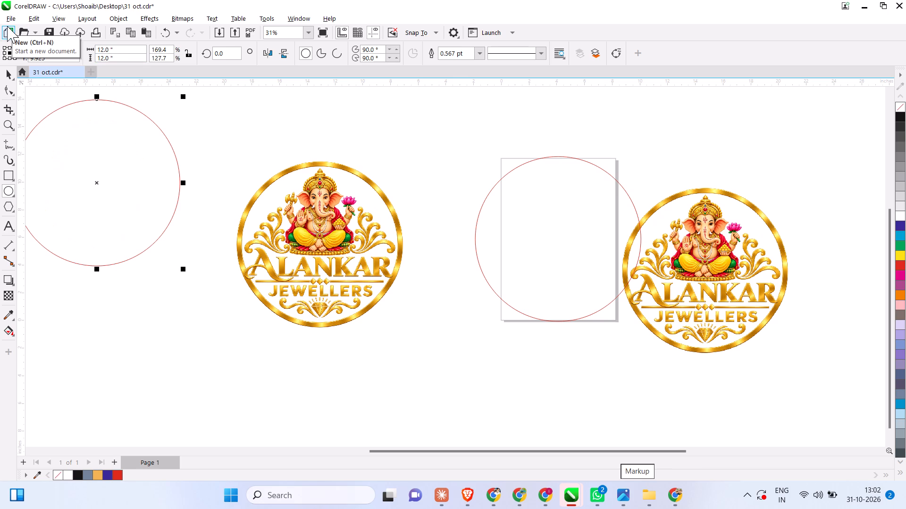
{"action": "left_click", "coordinate": [10, 72]}
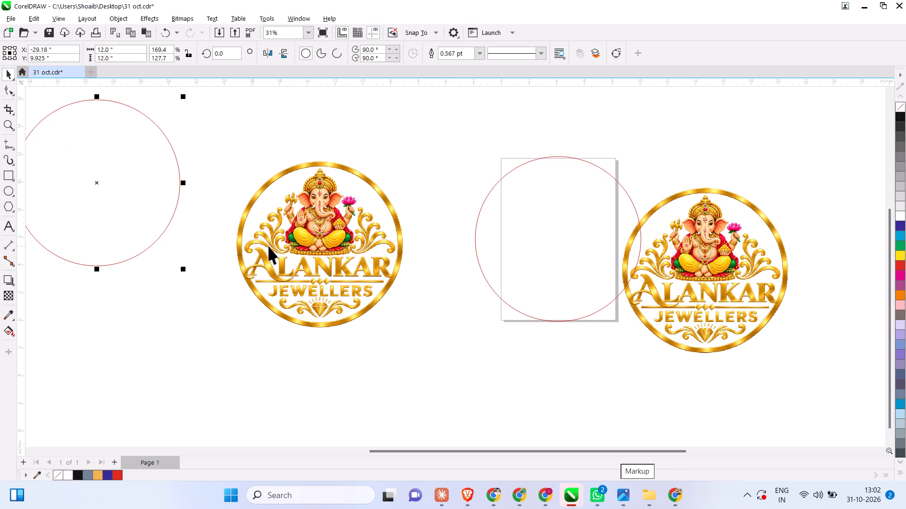
Centre the 12-inch circle on the cropped logo horizontally and vertically.
{"action": "left_click", "coordinate": [291, 243], "text": "shift"}
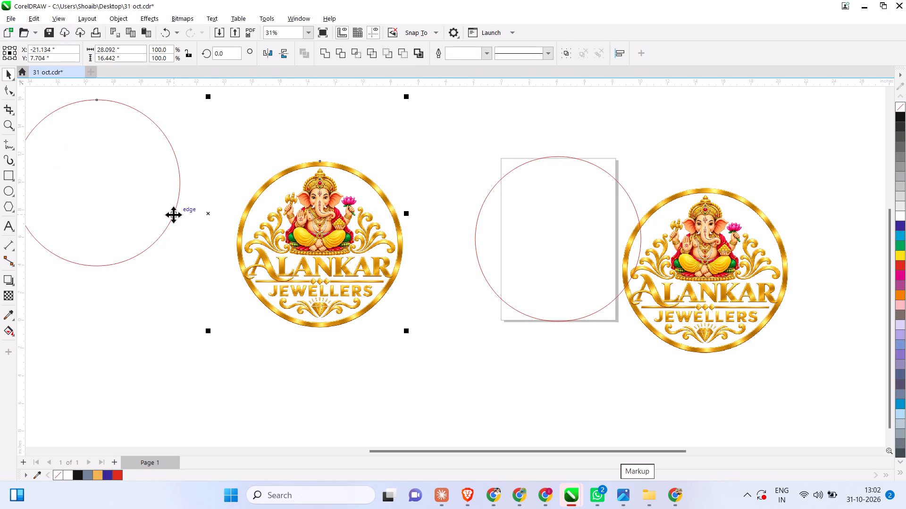
{"action": "left_click", "coordinate": [145, 285]}
{"action": "scroll", "coordinate": [255, 361], "scroll_direction": "down", "scroll_amount": 4}
{"action": "left_click", "coordinate": [170, 225]}
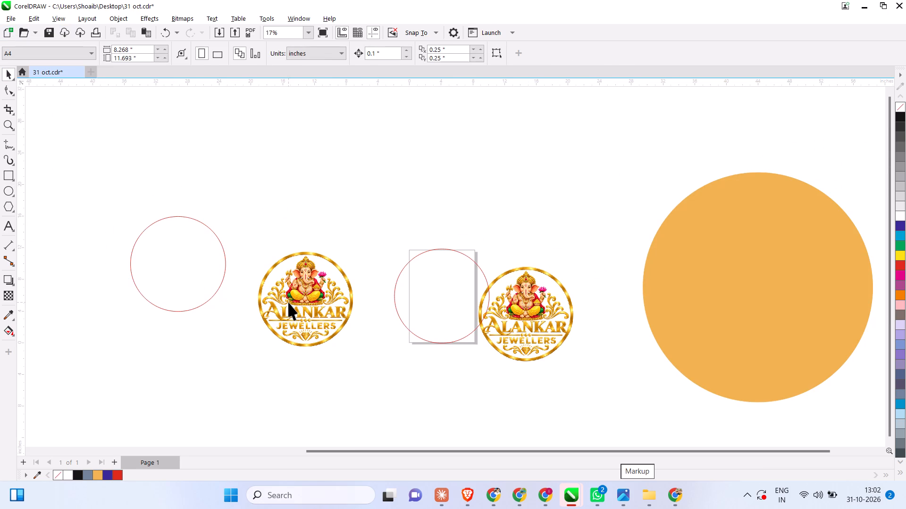
{"action": "double_click", "coordinate": [213, 259]}
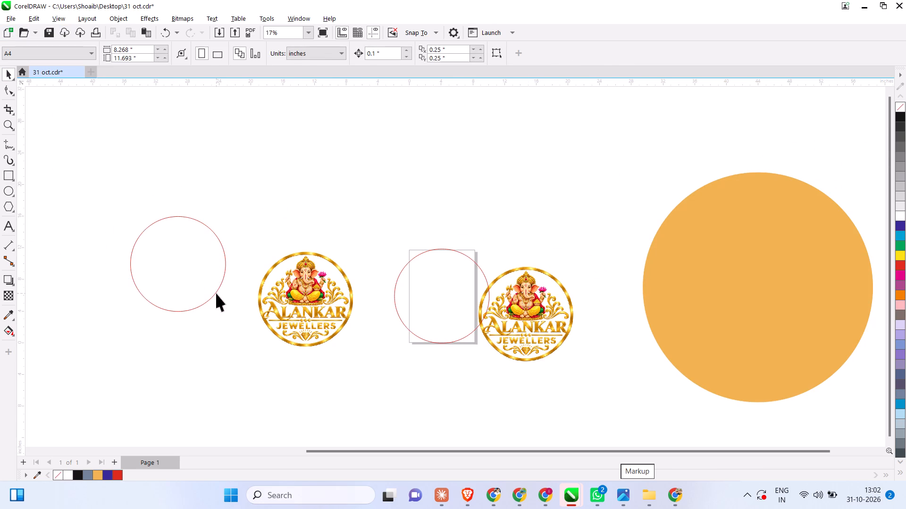
{"action": "left_click", "coordinate": [216, 293]}
{"action": "left_click", "coordinate": [324, 287], "text": "shift"}
{"action": "type", "text": "ce"}
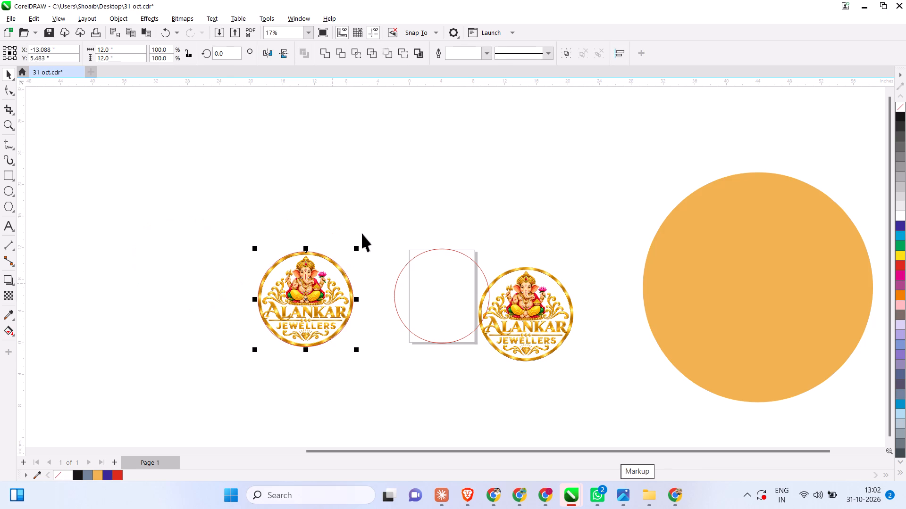
{"action": "left_click", "coordinate": [369, 224]}
Apply a one-step inside contour with a 0.1-inch offset to the 12-inch circle around the logo.
{"action": "scroll", "coordinate": [331, 326], "scroll_direction": "up", "scroll_amount": 15}
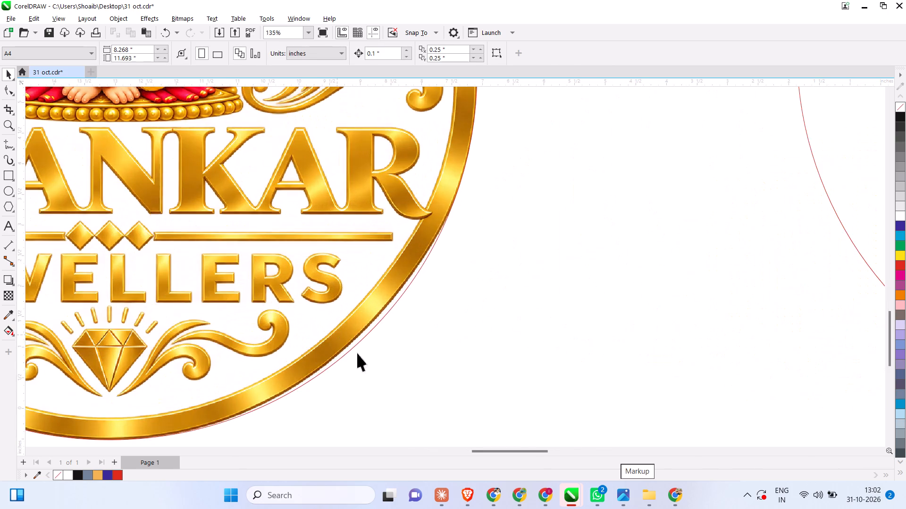
{"action": "scroll", "coordinate": [394, 367], "scroll_direction": "down", "scroll_amount": 9}
{"action": "scroll", "coordinate": [197, 369], "scroll_direction": "up", "scroll_amount": 8}
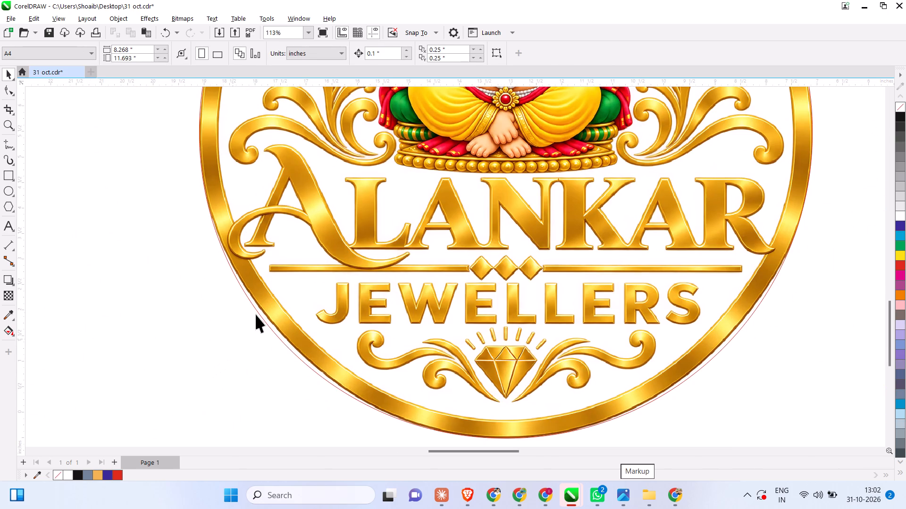
{"action": "scroll", "coordinate": [250, 313], "scroll_direction": "down", "scroll_amount": 5}
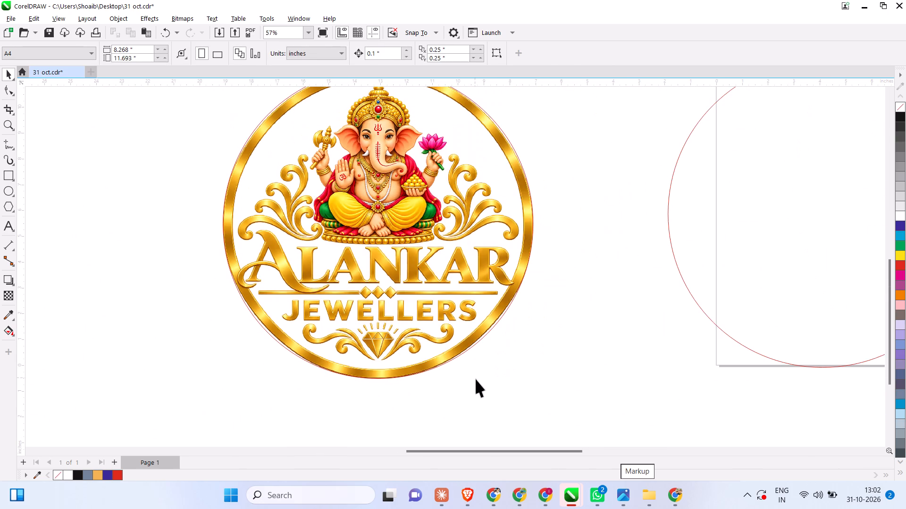
{"action": "left_click", "coordinate": [491, 329]}
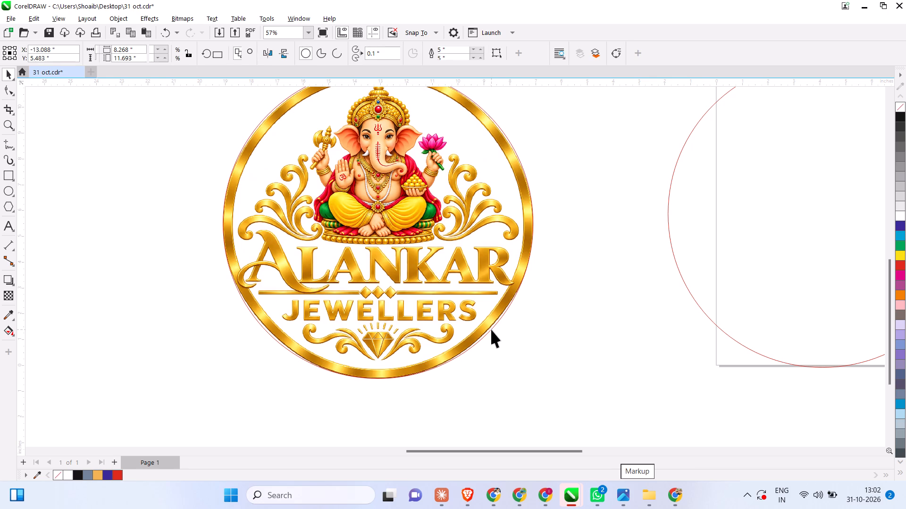
{"action": "left_click", "coordinate": [16, 284]}
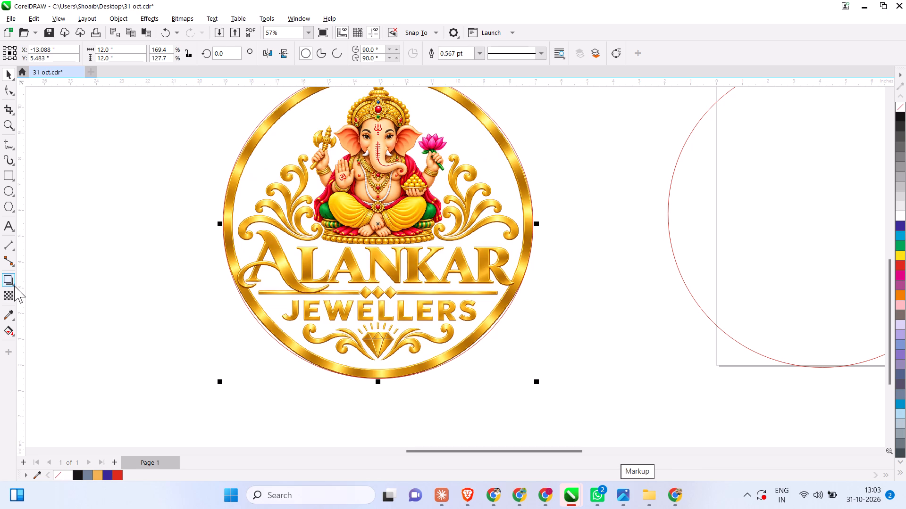
{"action": "left_click", "coordinate": [14, 286]}
{"action": "left_click", "coordinate": [36, 287]}
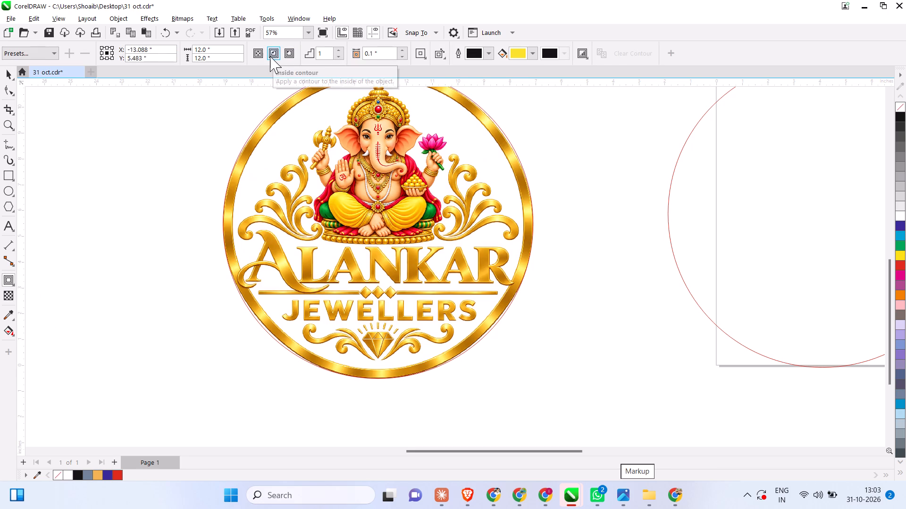
{"action": "left_click", "coordinate": [288, 56]}
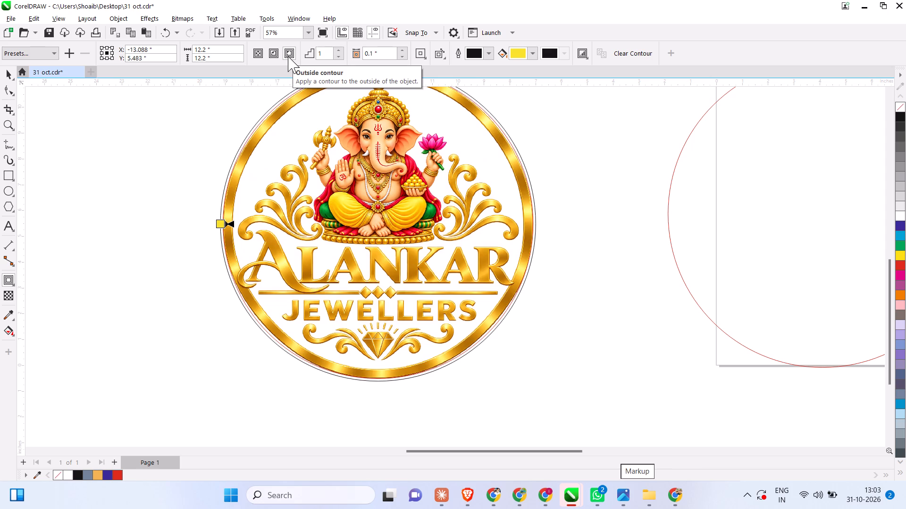
{"action": "key", "text": "ctrl+z"}
{"action": "left_click", "coordinate": [275, 56]}
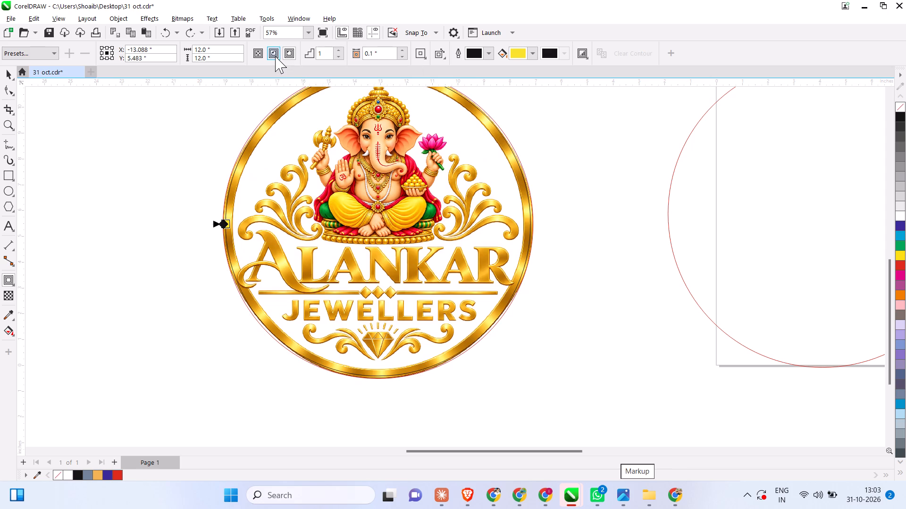
{"action": "left_click", "coordinate": [11, 71]}
{"action": "left_click", "coordinate": [136, 194]}
Smart Fill the narrow band between the 12-inch circle and its inner contour.
{"action": "scroll", "coordinate": [325, 369], "scroll_direction": "up", "scroll_amount": 3}
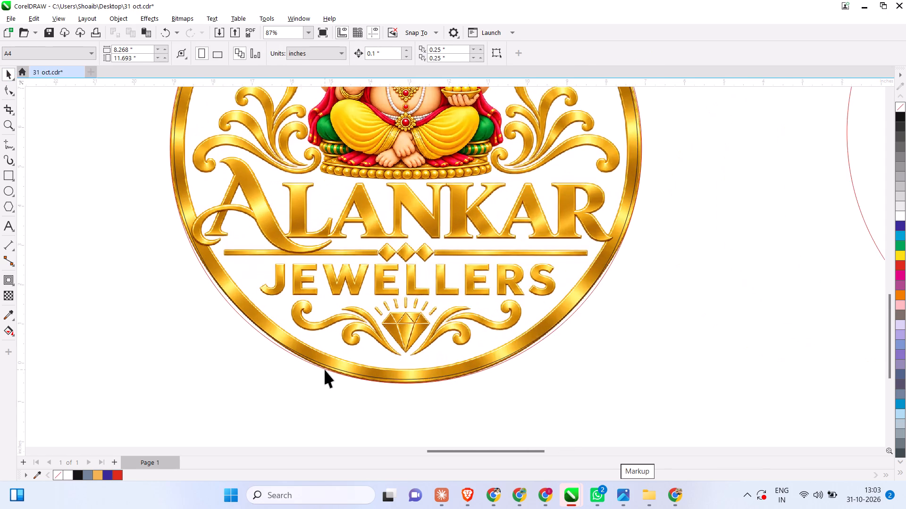
{"action": "scroll", "coordinate": [325, 369], "scroll_direction": "up", "scroll_amount": 1}
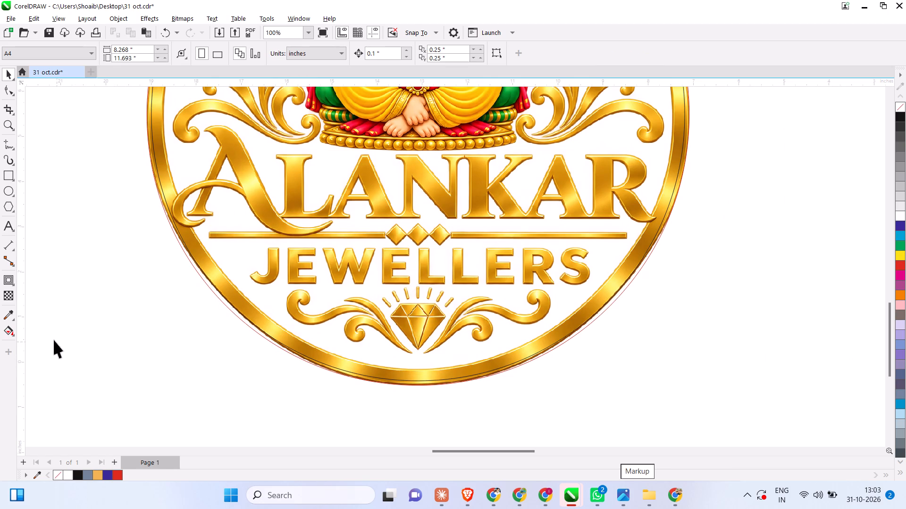
{"action": "left_click", "coordinate": [14, 337]}
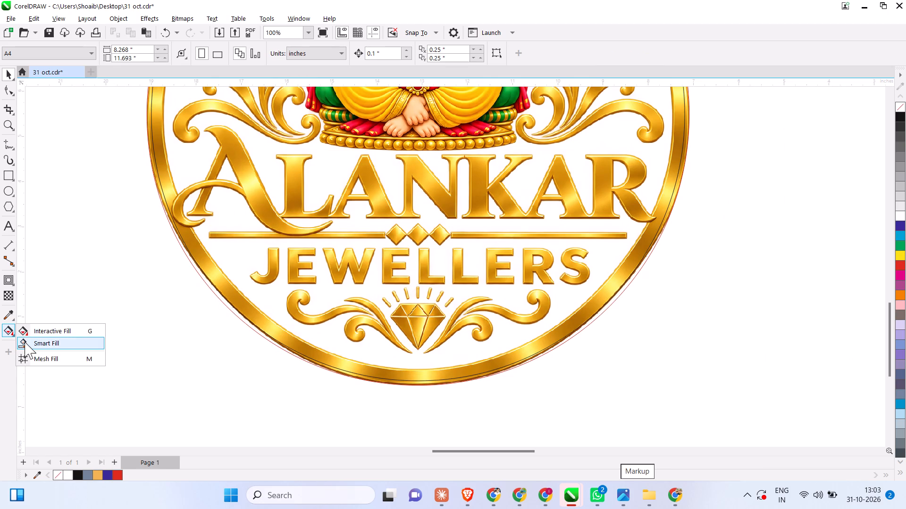
{"action": "left_click", "coordinate": [27, 343]}
{"action": "scroll", "coordinate": [230, 313], "scroll_direction": "up", "scroll_amount": 6}
{"action": "left_click", "coordinate": [235, 307]}
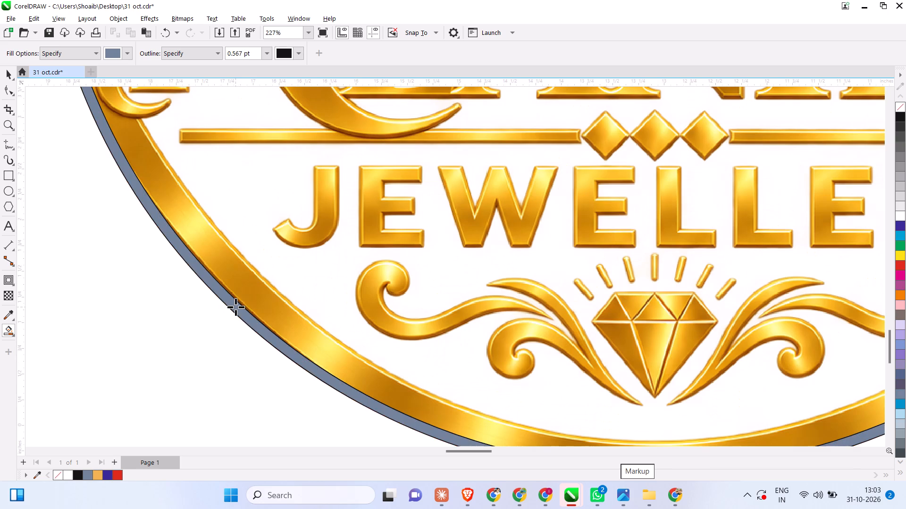
{"action": "scroll", "coordinate": [266, 378], "scroll_direction": "down", "scroll_amount": 11}
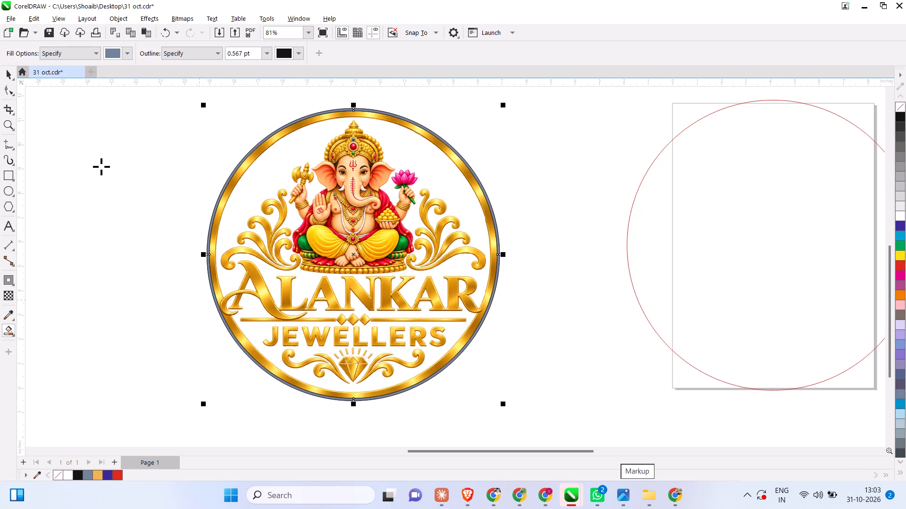
{"action": "left_click", "coordinate": [6, 77]}
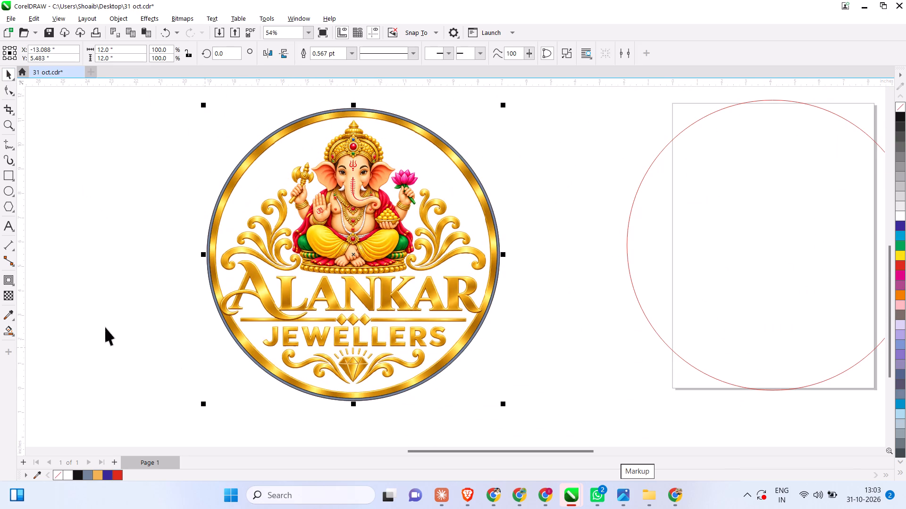
Sample a yellow-gold colour from the logo's ring and fill the border band with it.
{"action": "left_click", "coordinate": [8, 321]}
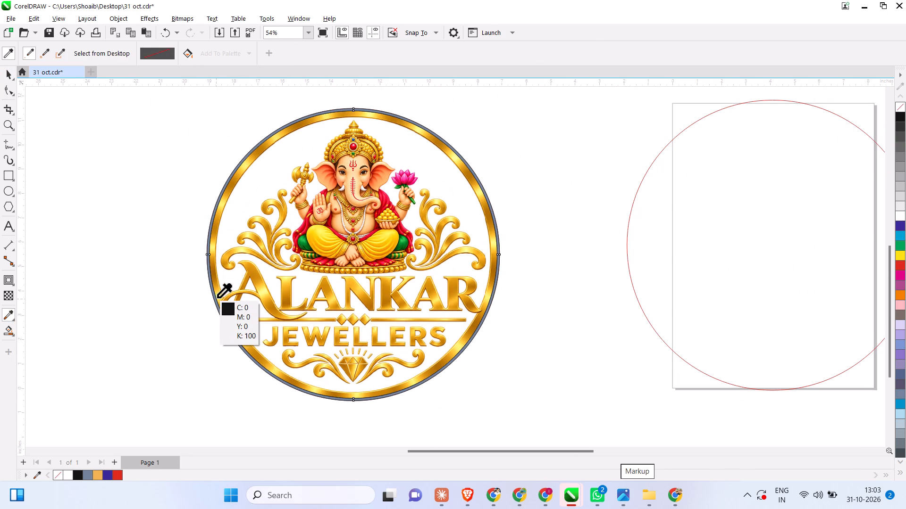
{"action": "left_click", "coordinate": [219, 300]}
{"action": "scroll", "coordinate": [213, 320], "scroll_direction": "up", "scroll_amount": 12}
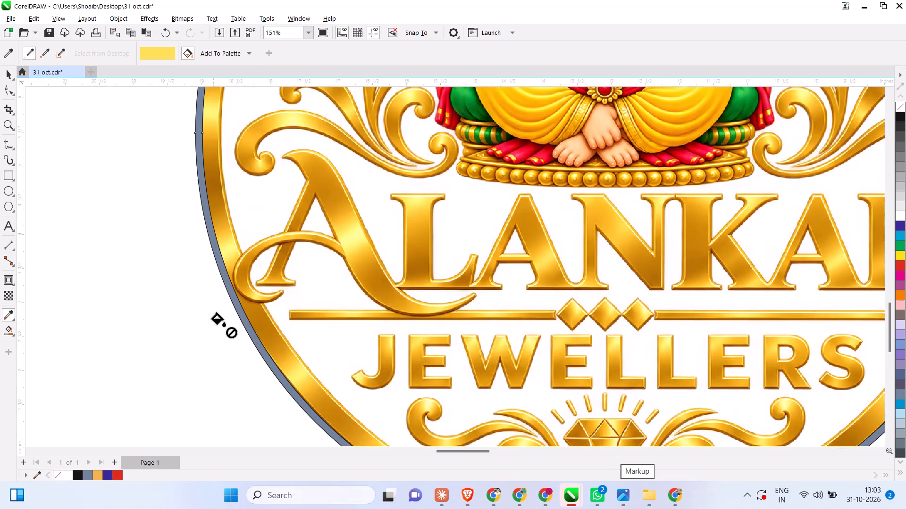
{"action": "scroll", "coordinate": [219, 320], "scroll_direction": "up", "scroll_amount": 3}
{"action": "left_click", "coordinate": [252, 293]}
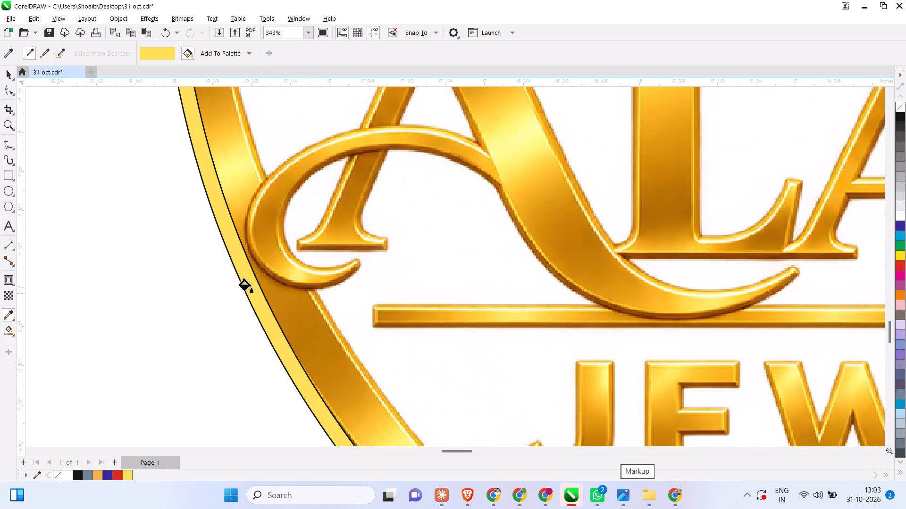
{"action": "left_click", "coordinate": [8, 75]}
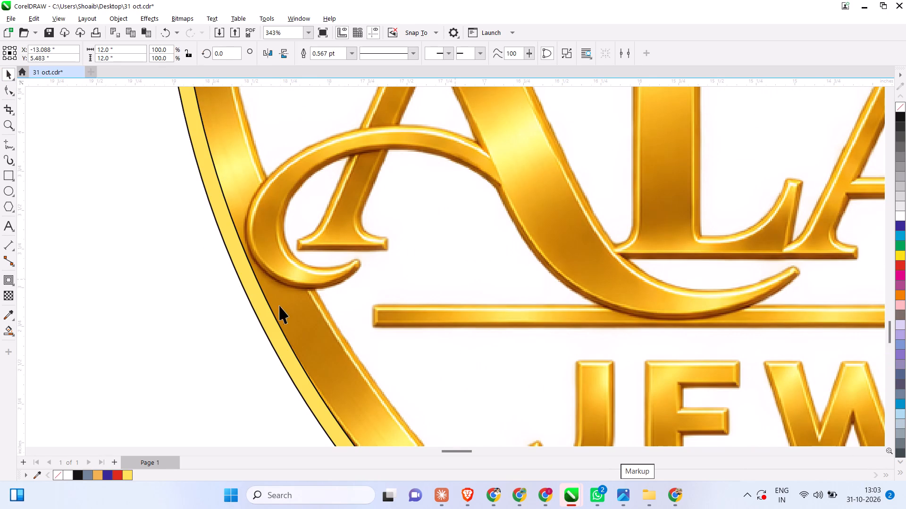
Remove the black outline from the yellow border band.
{"action": "scroll", "coordinate": [278, 317], "scroll_direction": "down", "scroll_amount": 6}
{"action": "left_click", "coordinate": [191, 271]}
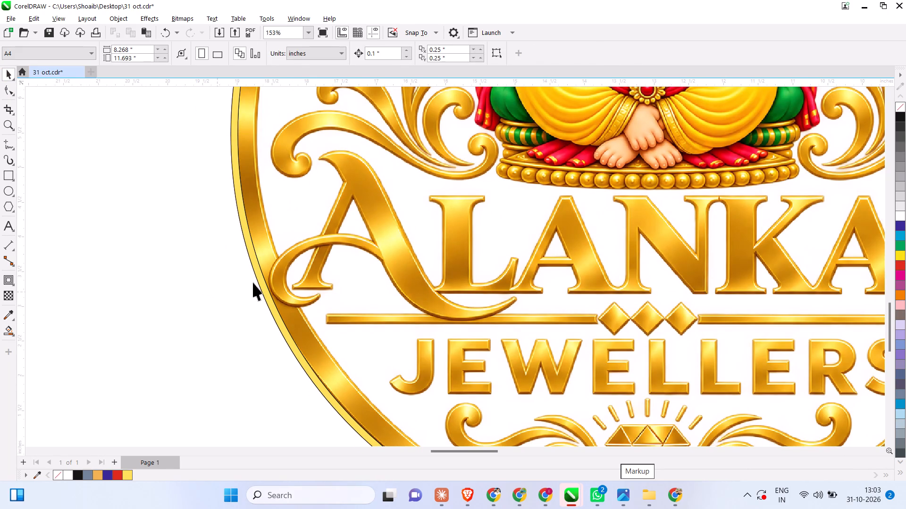
{"action": "left_click", "coordinate": [265, 283]}
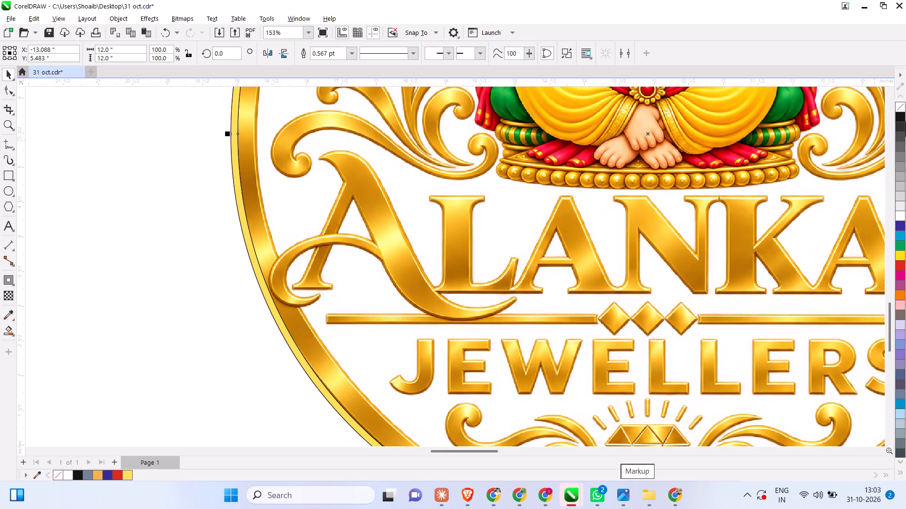
{"action": "right_click", "coordinate": [901, 107]}
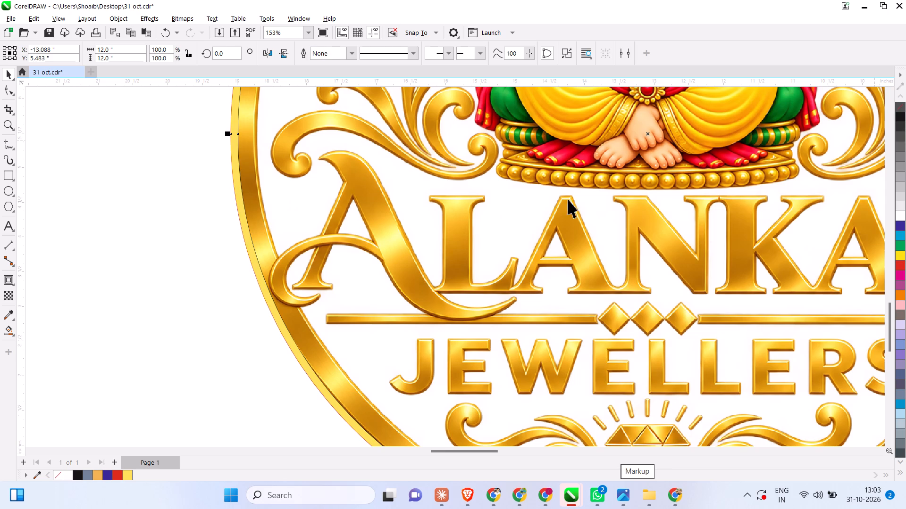
{"action": "left_click", "coordinate": [190, 323]}
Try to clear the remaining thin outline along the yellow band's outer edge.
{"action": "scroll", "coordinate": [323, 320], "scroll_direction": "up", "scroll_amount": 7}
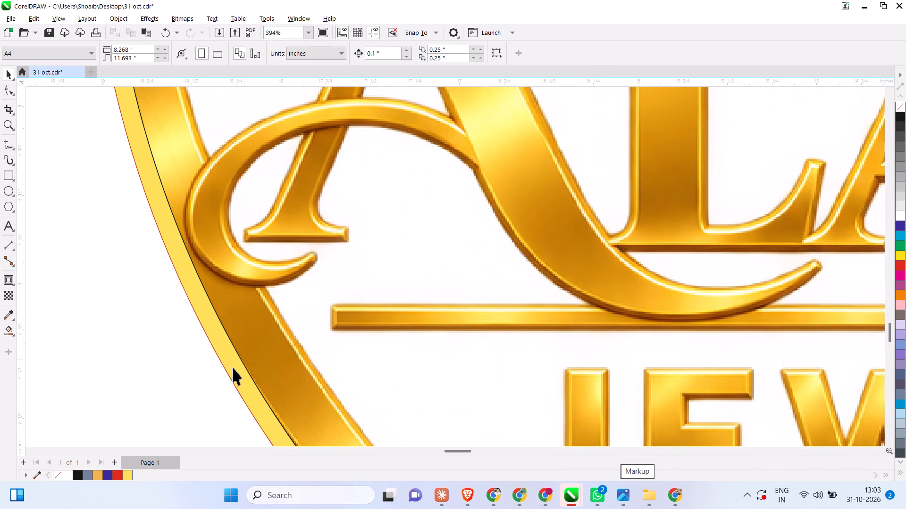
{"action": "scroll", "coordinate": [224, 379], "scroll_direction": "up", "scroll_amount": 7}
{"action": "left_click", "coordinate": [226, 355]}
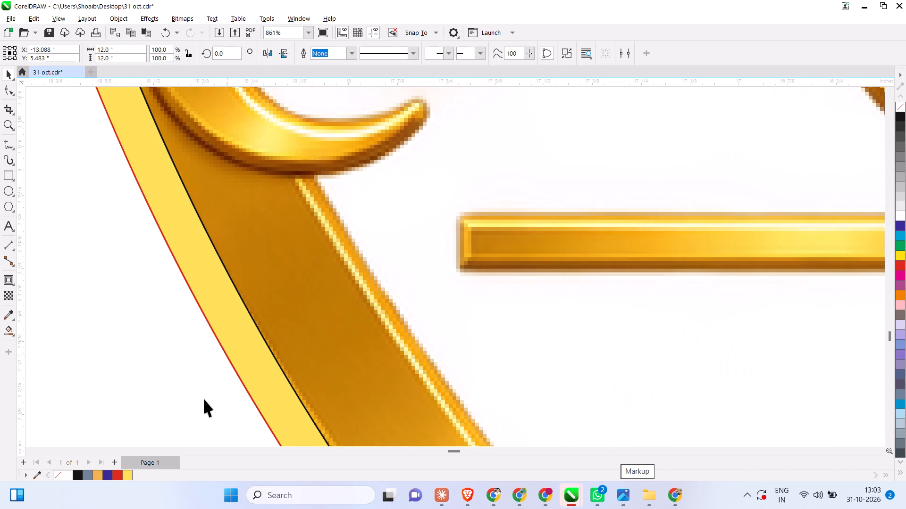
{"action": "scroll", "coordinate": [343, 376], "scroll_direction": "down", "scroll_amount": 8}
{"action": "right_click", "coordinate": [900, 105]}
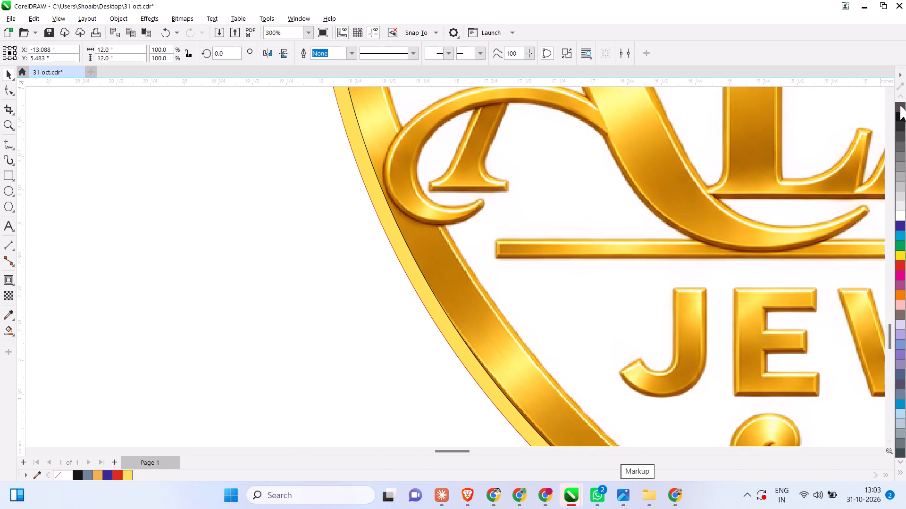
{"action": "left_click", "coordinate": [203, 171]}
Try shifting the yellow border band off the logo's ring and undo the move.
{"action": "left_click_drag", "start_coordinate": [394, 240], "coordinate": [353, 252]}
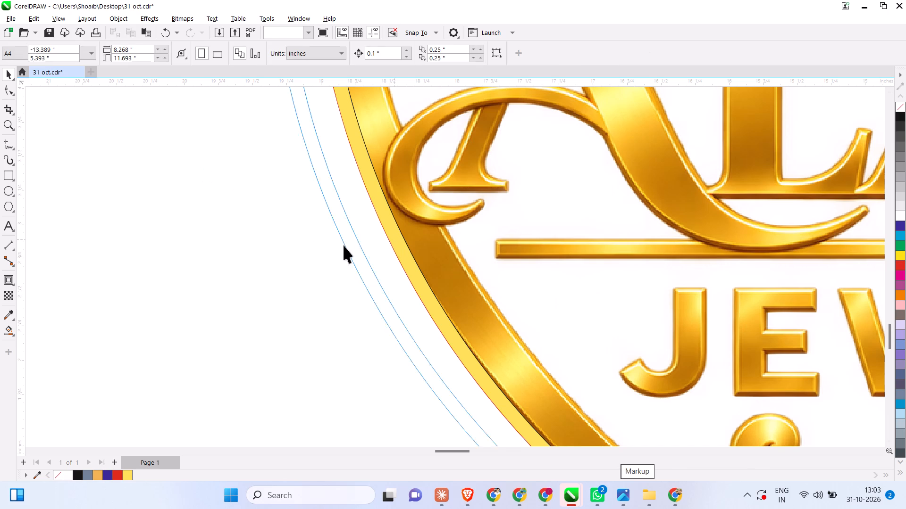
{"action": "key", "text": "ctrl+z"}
Remove the outlines from all parts of the 12-inch logo, including its thin edge circles.
{"action": "scroll", "coordinate": [291, 230], "scroll_direction": "down", "scroll_amount": 3}
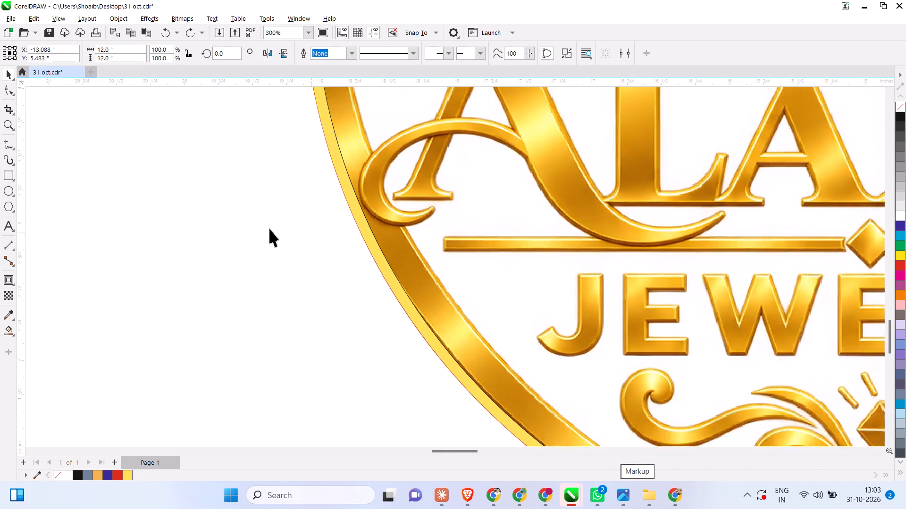
{"action": "scroll", "coordinate": [269, 229], "scroll_direction": "down", "scroll_amount": 3}
{"action": "scroll", "coordinate": [233, 312], "scroll_direction": "down", "scroll_amount": 9}
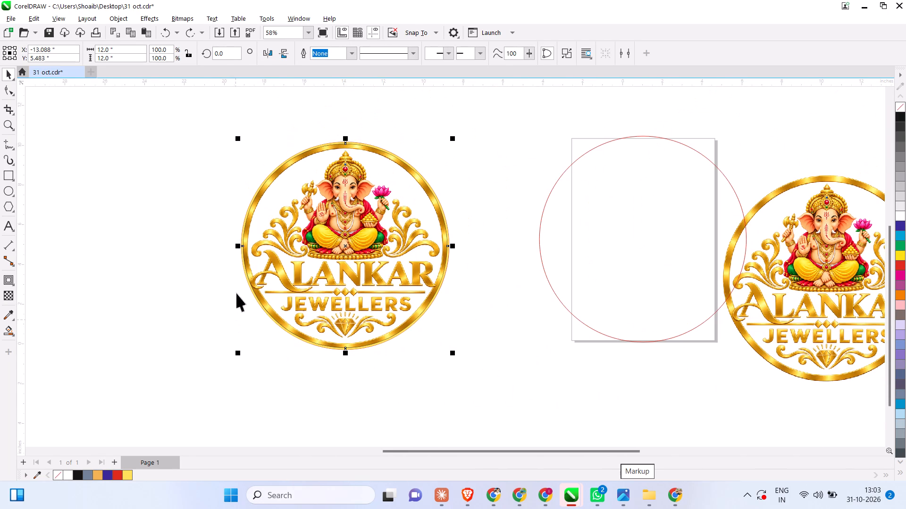
{"action": "left_click_drag", "start_coordinate": [177, 120], "coordinate": [481, 408]}
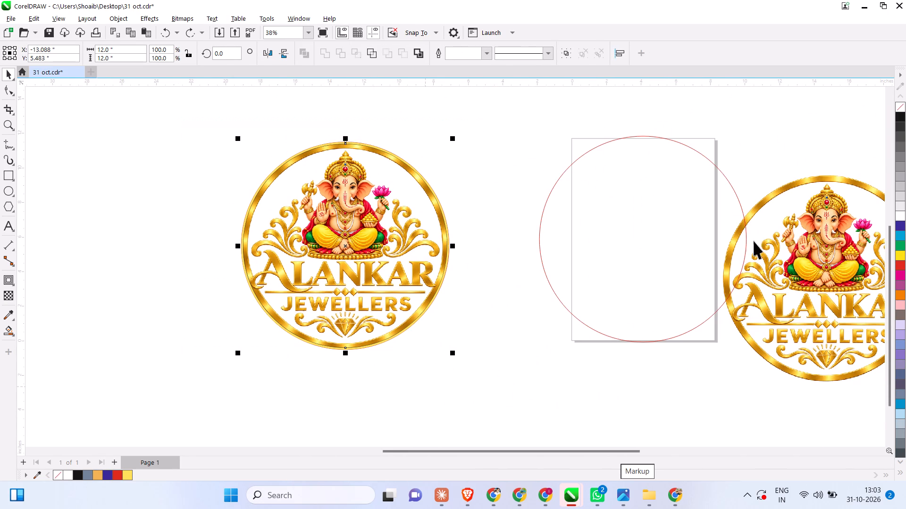
{"action": "right_click", "coordinate": [898, 105]}
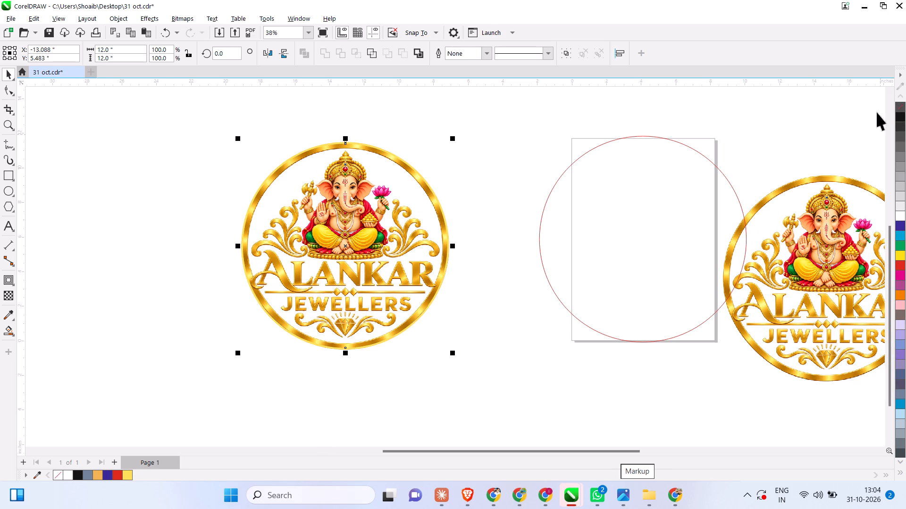
{"action": "left_click", "coordinate": [466, 163]}
Examine the logo's ring and yellow border band all the way around for leftover lines or gaps.
{"action": "scroll", "coordinate": [450, 211], "scroll_direction": "up", "scroll_amount": 7}
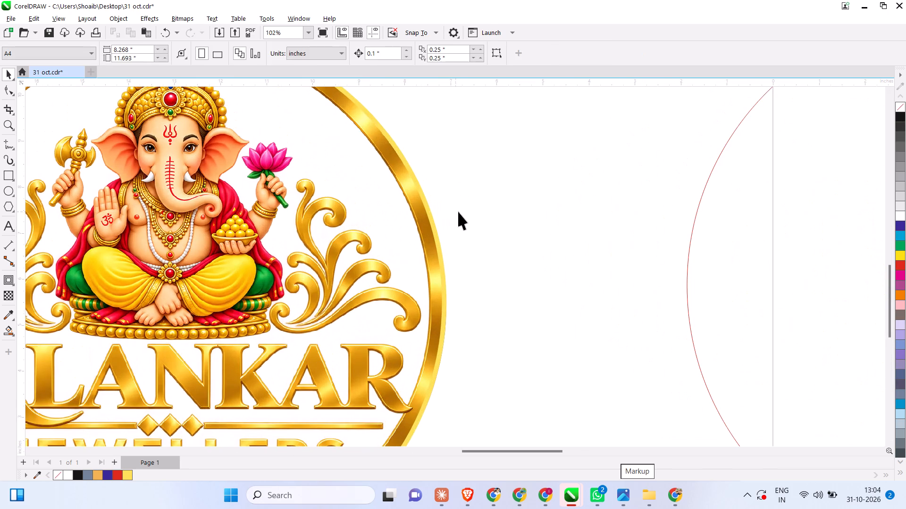
{"action": "scroll", "coordinate": [483, 219], "scroll_direction": "down", "scroll_amount": 1}
{"action": "scroll", "coordinate": [513, 307], "scroll_direction": "down", "scroll_amount": 6}
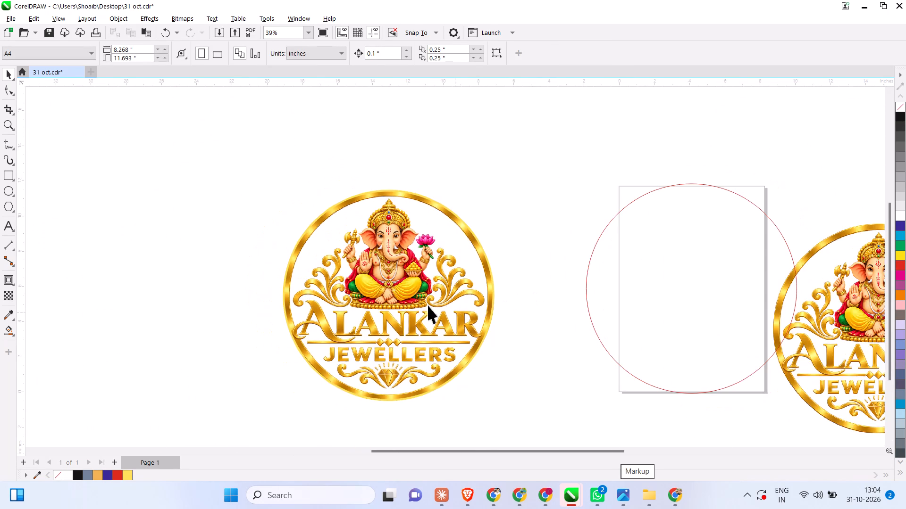
{"action": "scroll", "coordinate": [439, 309], "scroll_direction": "up", "scroll_amount": 1}
{"action": "scroll", "coordinate": [288, 254], "scroll_direction": "up", "scroll_amount": 7}
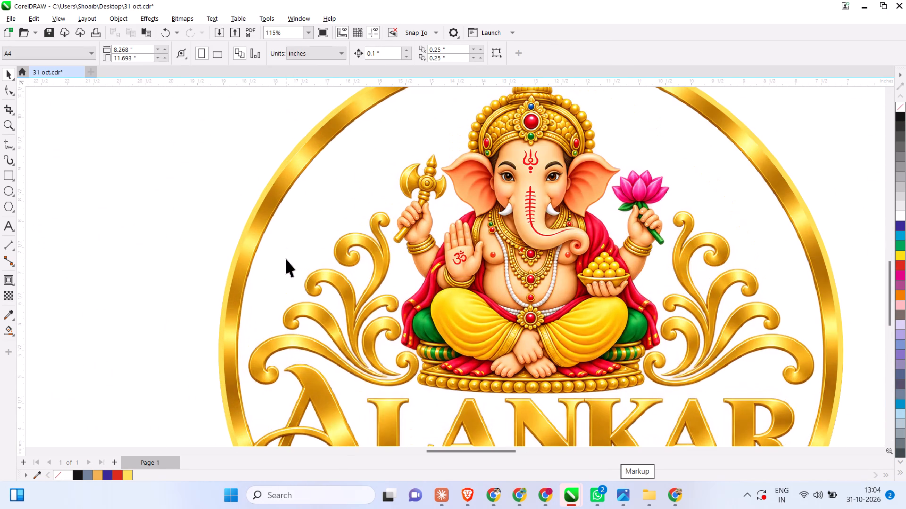
{"action": "scroll", "coordinate": [286, 259], "scroll_direction": "down", "scroll_amount": 3}
{"action": "scroll", "coordinate": [385, 267], "scroll_direction": "down", "scroll_amount": 4}
{"action": "scroll", "coordinate": [422, 434], "scroll_direction": "up", "scroll_amount": 7}
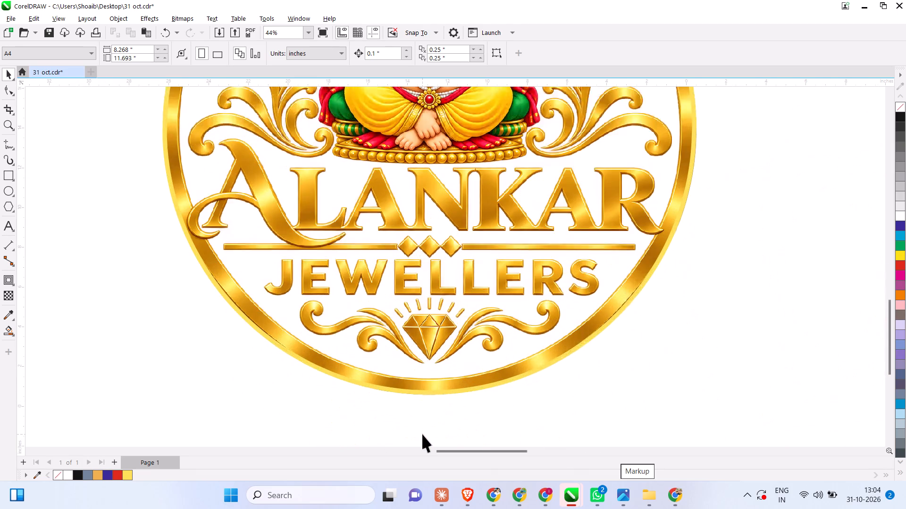
{"action": "scroll", "coordinate": [435, 404], "scroll_direction": "down", "scroll_amount": 5}
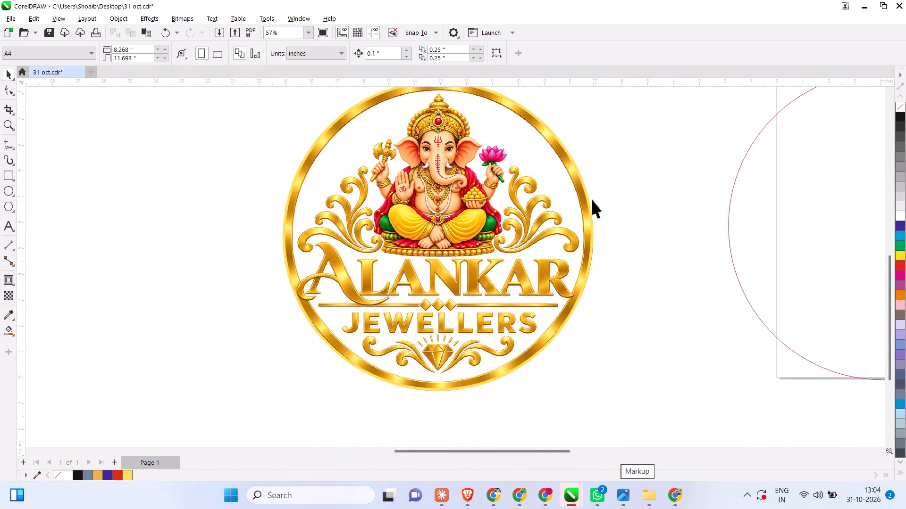
{"action": "scroll", "coordinate": [561, 207], "scroll_direction": "down", "scroll_amount": 1}
{"action": "scroll", "coordinate": [347, 141], "scroll_direction": "down", "scroll_amount": 2}
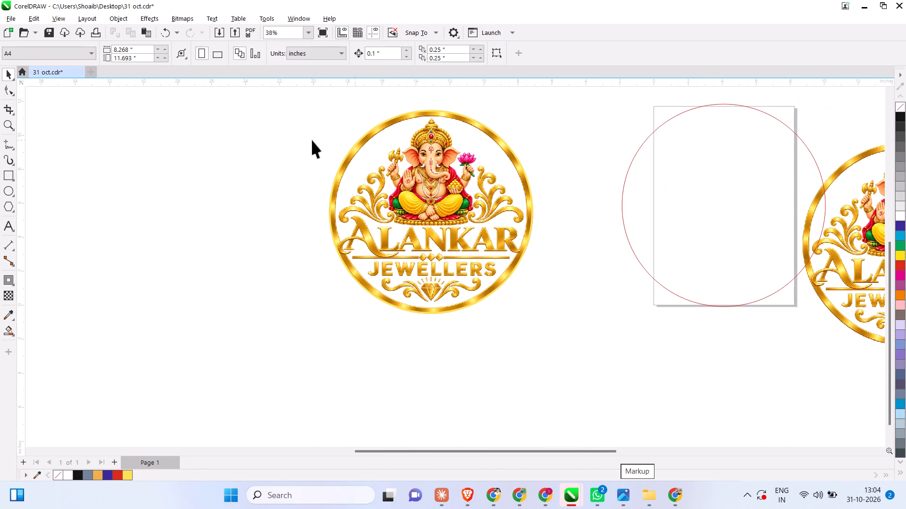
Group the 12-inch logo artwork with its border band.
{"action": "scroll", "coordinate": [351, 350], "scroll_direction": "down", "scroll_amount": 3}
{"action": "left_click_drag", "start_coordinate": [251, 155], "coordinate": [498, 379]}
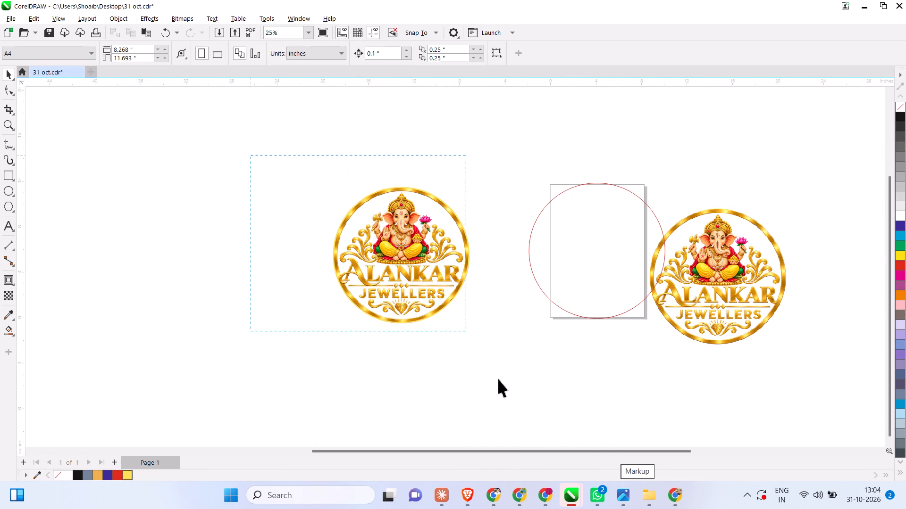
{"action": "left_click_drag", "start_coordinate": [498, 379], "coordinate": [520, 413]}
{"action": "key", "text": "ctrl+g"}
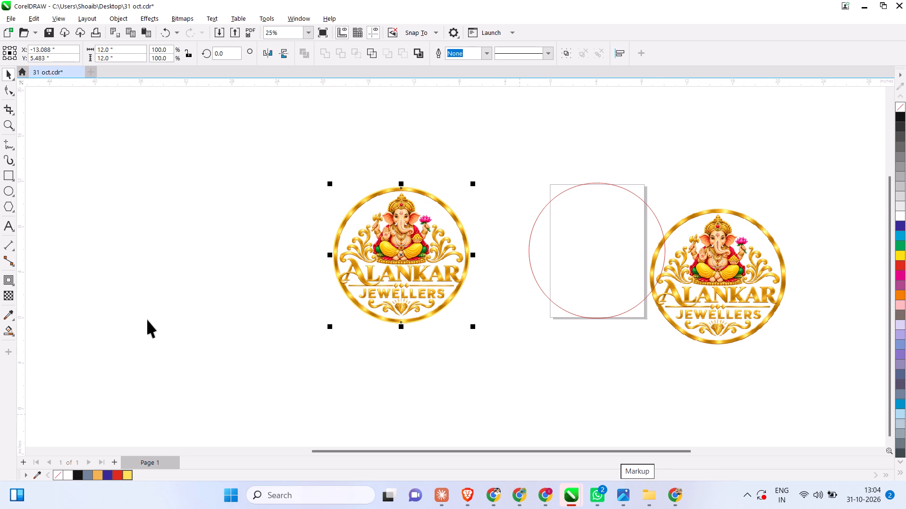
Draw an ellipse about 23.4 by 23.9 inches in the empty space beside the logo and give it a light grey outline.
{"action": "left_click", "coordinate": [3, 192]}
{"action": "left_click_drag", "start_coordinate": [114, 190], "coordinate": [247, 326], "text": "shift"}
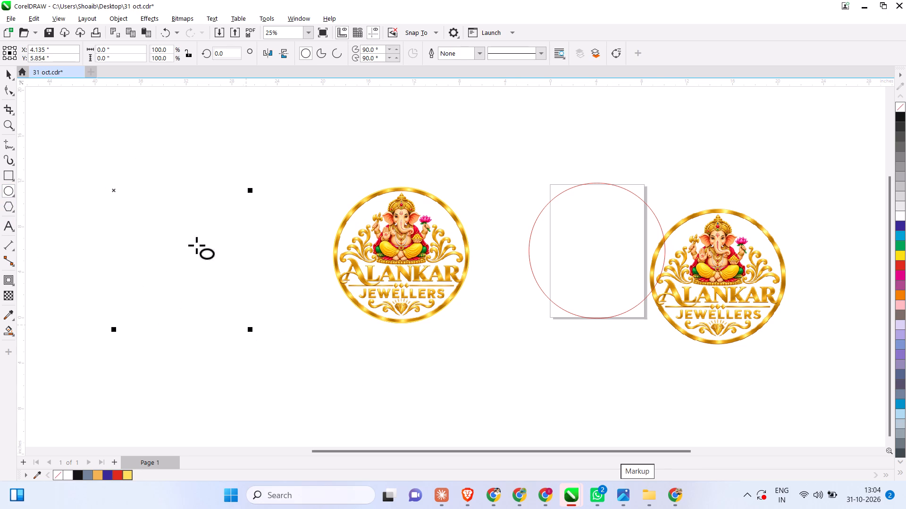
{"action": "scroll", "coordinate": [319, 405], "scroll_direction": "down", "scroll_amount": 2}
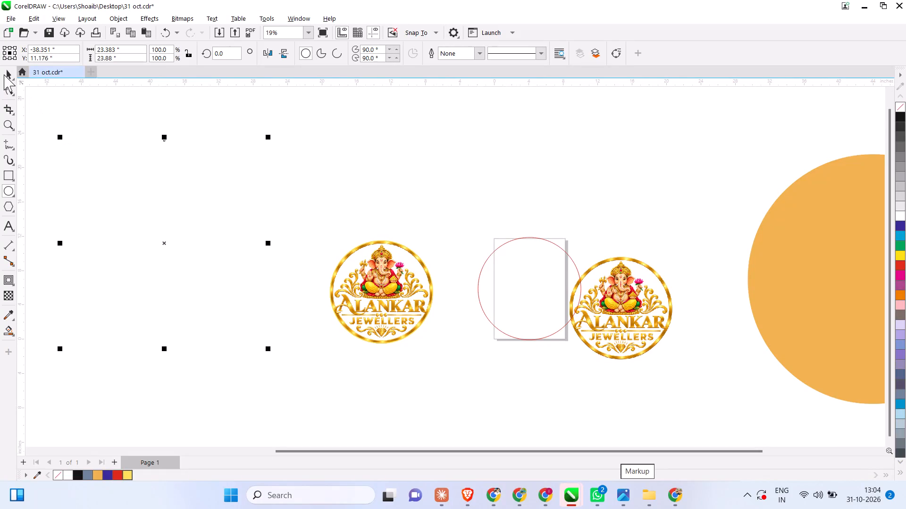
{"action": "left_click", "coordinate": [4, 74]}
{"action": "right_click", "coordinate": [900, 191]}
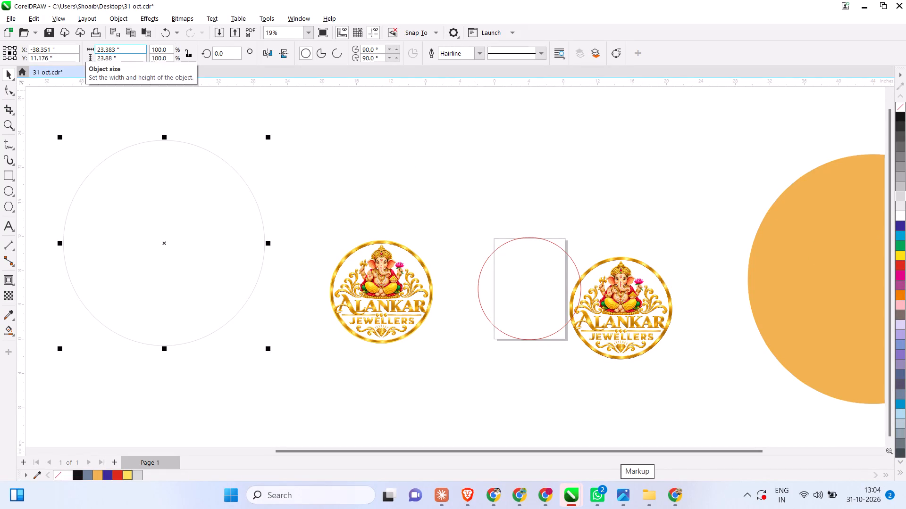
Set the new ellipse's size to 12 by 12 inches.
{"action": "left_click_drag", "start_coordinate": [130, 52], "coordinate": [65, 52]}
{"action": "type", "text": "12"}
{"action": "key", "text": "Tab"}
{"action": "type", "text": "12"}
{"action": "key", "text": "Return"}
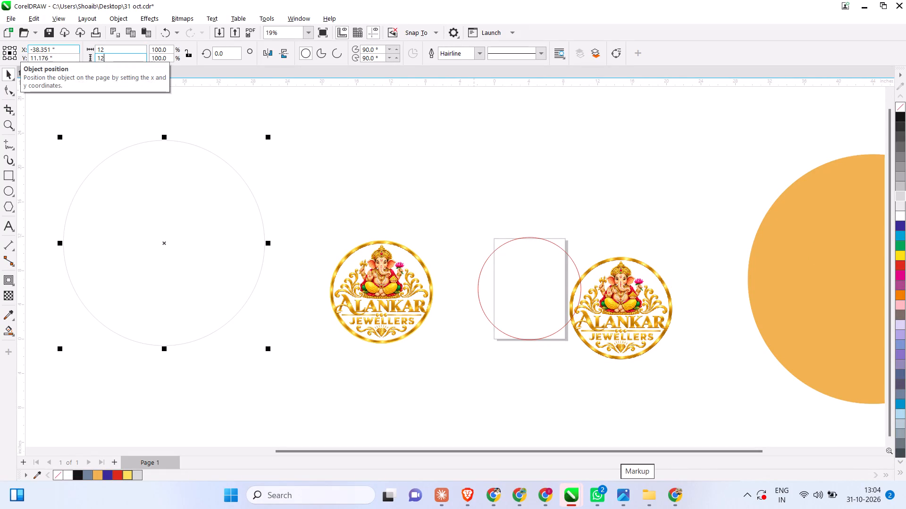
{"action": "left_click", "coordinate": [65, 97]}
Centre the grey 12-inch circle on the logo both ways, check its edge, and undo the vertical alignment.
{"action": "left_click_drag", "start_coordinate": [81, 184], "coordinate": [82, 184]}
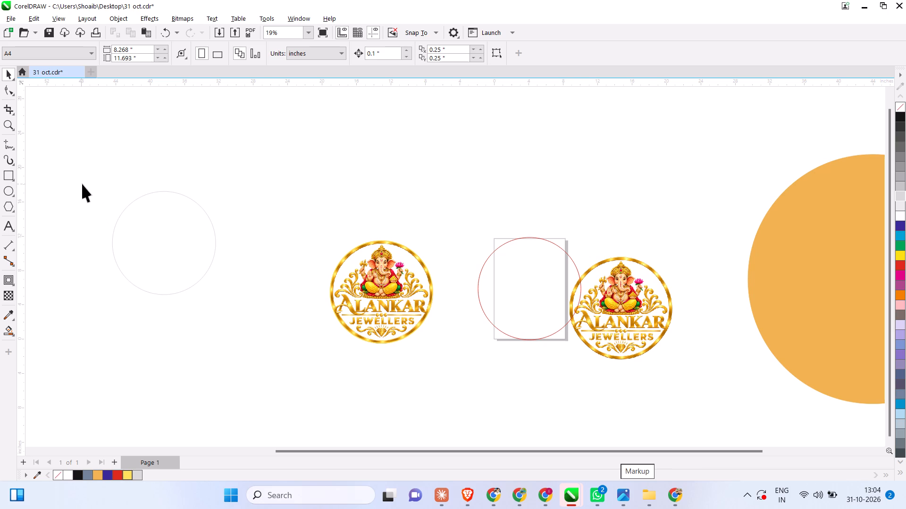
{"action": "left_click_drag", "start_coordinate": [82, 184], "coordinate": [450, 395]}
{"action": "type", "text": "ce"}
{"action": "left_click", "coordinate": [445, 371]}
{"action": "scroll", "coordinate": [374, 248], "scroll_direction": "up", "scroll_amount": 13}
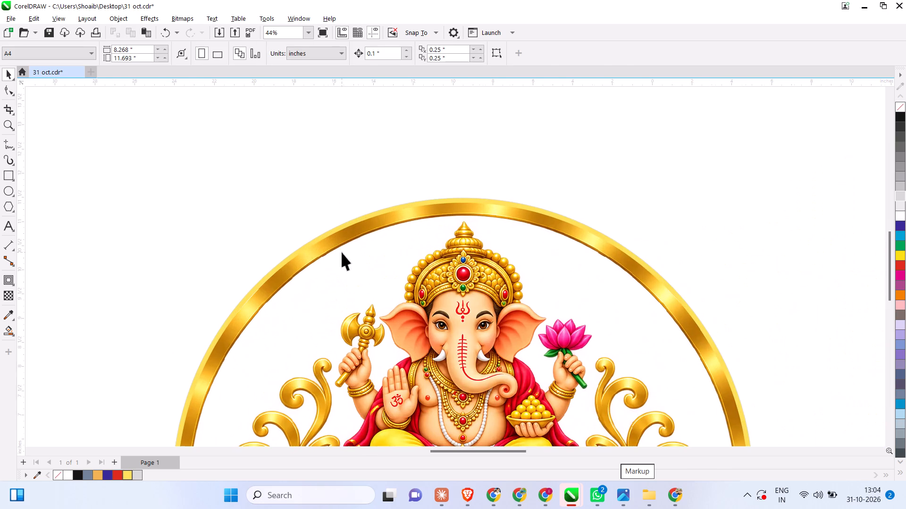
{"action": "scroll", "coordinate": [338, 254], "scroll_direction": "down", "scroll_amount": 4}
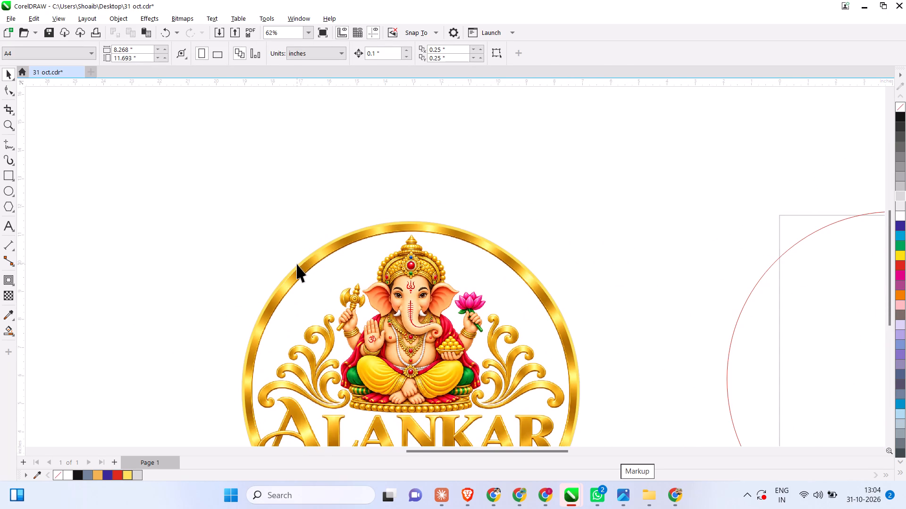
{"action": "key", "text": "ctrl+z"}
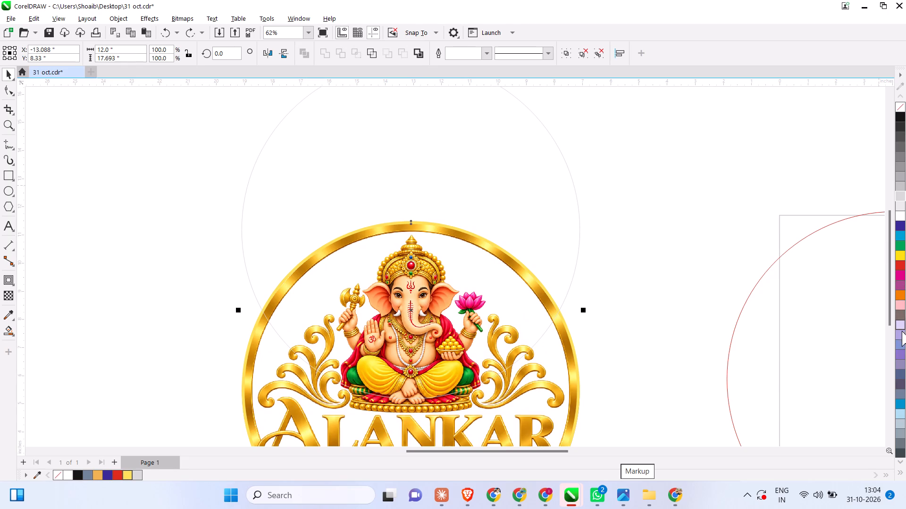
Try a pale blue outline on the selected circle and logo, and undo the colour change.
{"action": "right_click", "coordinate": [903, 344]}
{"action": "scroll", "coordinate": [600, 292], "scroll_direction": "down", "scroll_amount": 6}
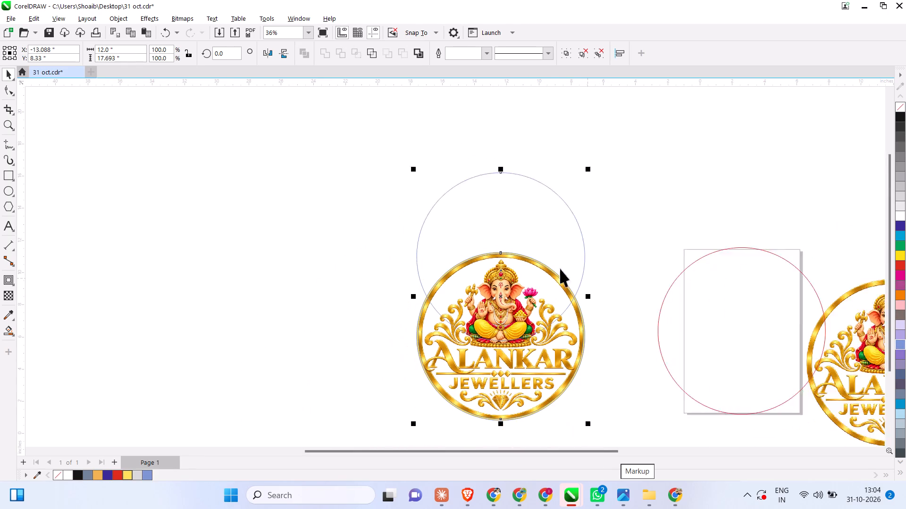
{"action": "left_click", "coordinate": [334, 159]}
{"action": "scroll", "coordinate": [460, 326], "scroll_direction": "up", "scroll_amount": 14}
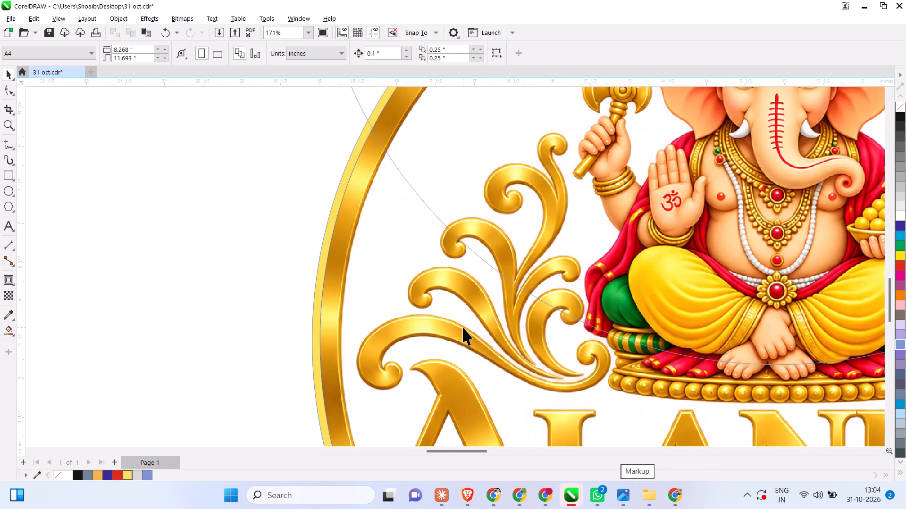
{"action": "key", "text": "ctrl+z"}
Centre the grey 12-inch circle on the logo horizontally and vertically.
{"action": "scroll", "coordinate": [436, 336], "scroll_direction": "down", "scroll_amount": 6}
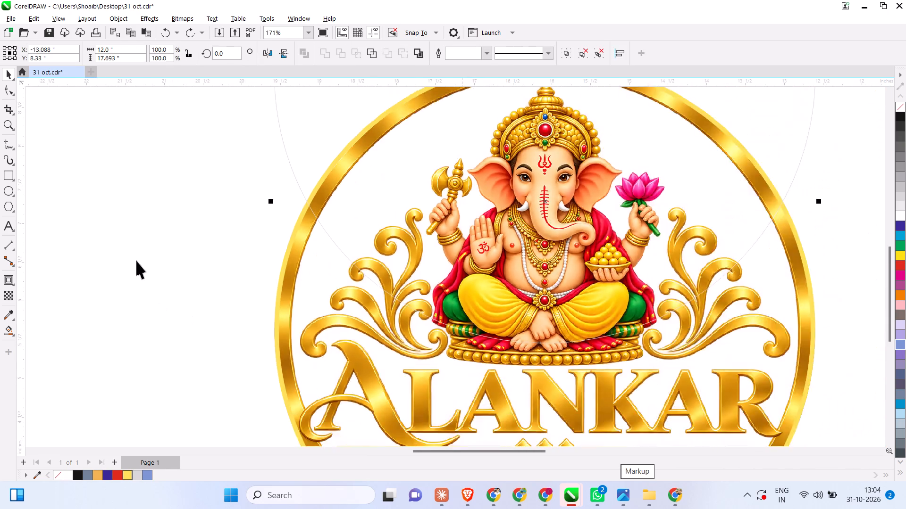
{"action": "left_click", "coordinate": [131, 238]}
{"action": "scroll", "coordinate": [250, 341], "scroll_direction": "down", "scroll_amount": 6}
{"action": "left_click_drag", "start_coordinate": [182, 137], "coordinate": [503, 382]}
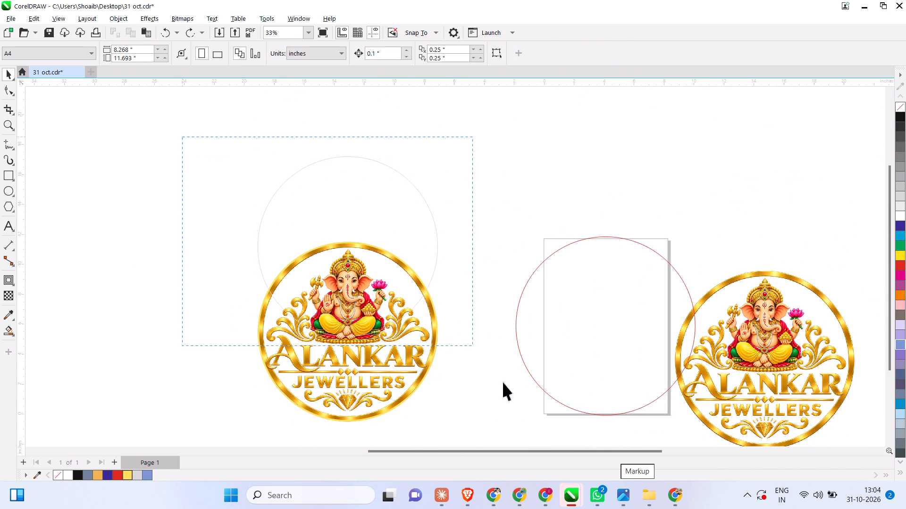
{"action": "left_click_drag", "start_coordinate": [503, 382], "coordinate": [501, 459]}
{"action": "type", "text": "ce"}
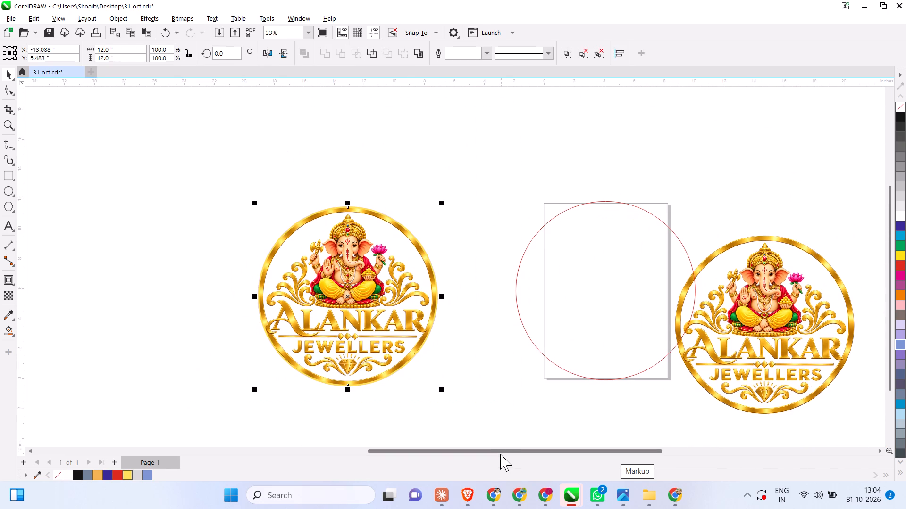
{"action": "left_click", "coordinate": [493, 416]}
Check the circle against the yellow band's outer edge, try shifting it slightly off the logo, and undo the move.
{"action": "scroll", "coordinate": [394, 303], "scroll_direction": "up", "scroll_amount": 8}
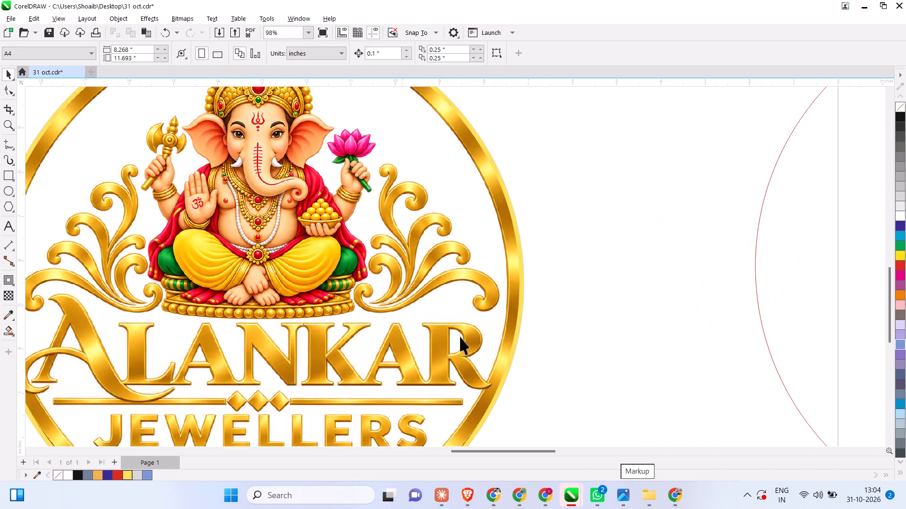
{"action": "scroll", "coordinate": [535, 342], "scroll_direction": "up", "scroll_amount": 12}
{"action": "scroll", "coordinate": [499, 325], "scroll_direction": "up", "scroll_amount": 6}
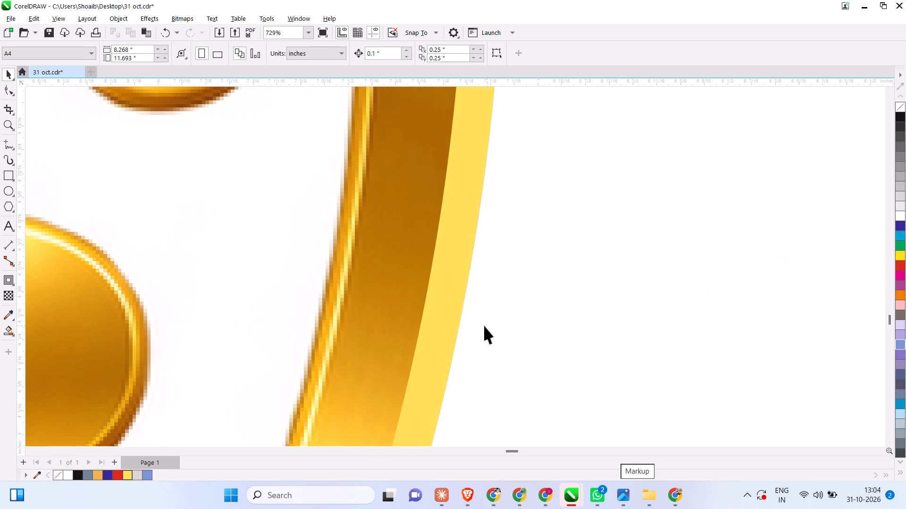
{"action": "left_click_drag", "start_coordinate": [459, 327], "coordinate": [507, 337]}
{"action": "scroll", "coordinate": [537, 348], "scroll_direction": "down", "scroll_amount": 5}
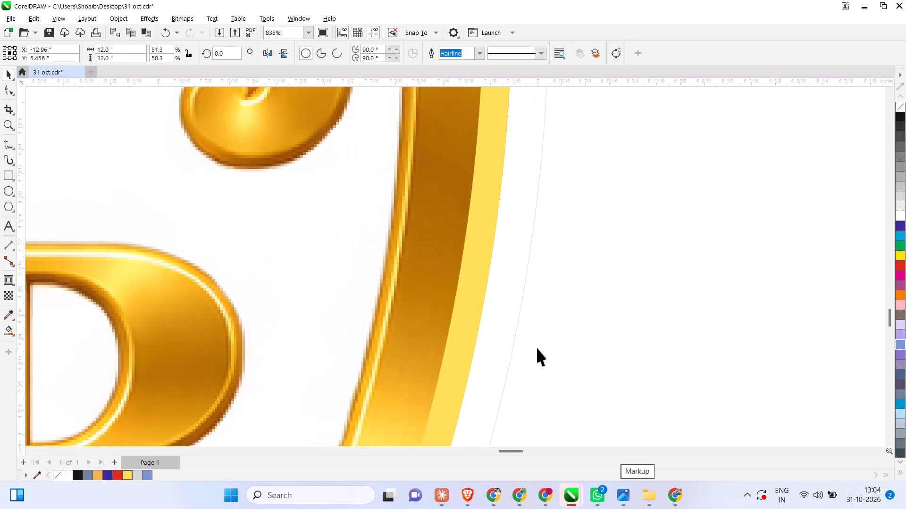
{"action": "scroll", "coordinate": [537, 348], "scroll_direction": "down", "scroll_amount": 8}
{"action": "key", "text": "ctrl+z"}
Move the grey 12-inch circle off the logo into the empty space above and to the left of it.
{"action": "scroll", "coordinate": [554, 362], "scroll_direction": "down", "scroll_amount": 7}
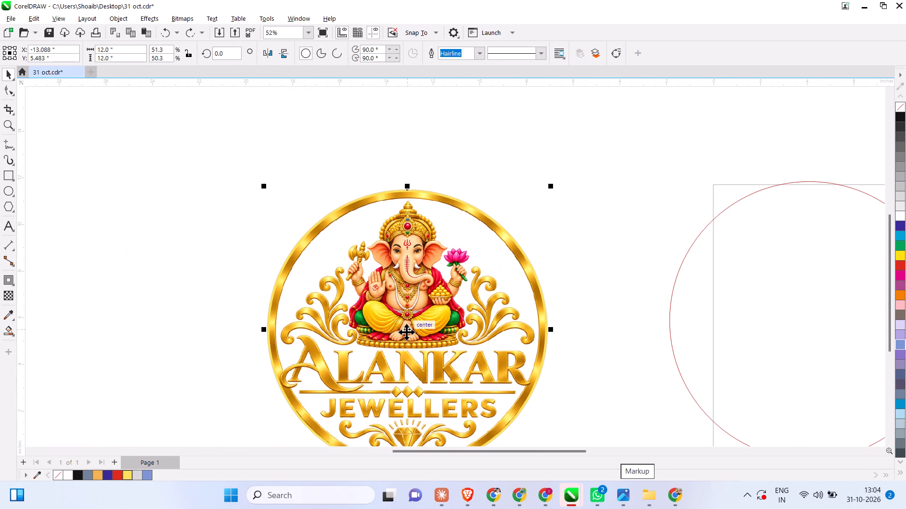
{"action": "left_click_drag", "start_coordinate": [408, 332], "coordinate": [266, 237]}
{"action": "scroll", "coordinate": [265, 237], "scroll_direction": "down", "scroll_amount": 5}
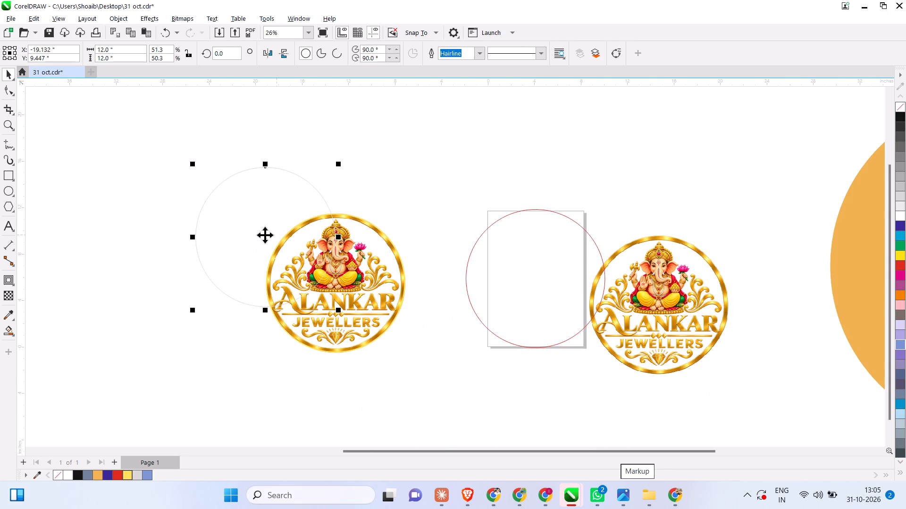
{"action": "left_click_drag", "start_coordinate": [262, 235], "coordinate": [190, 186]}
{"action": "left_click", "coordinate": [474, 156]}
Group the logo with the border band again, leaving out the grey circle.
{"action": "left_click_drag", "start_coordinate": [474, 155], "coordinate": [270, 402]}
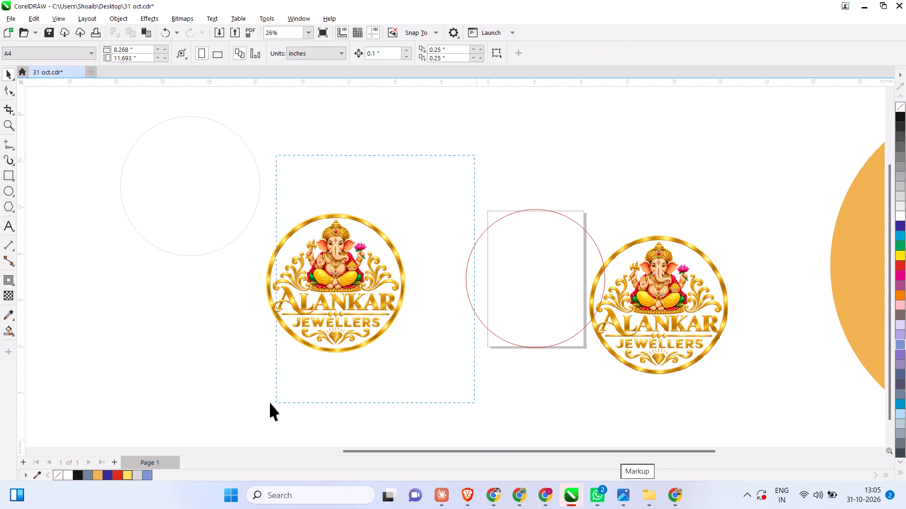
{"action": "left_click_drag", "start_coordinate": [270, 402], "coordinate": [244, 401]}
{"action": "key", "text": "ctrl+g"}
Move the large orange circle toward the neighbouring logo copy, to about X 33.7 inches.
{"action": "scroll", "coordinate": [316, 358], "scroll_direction": "down", "scroll_amount": 3}
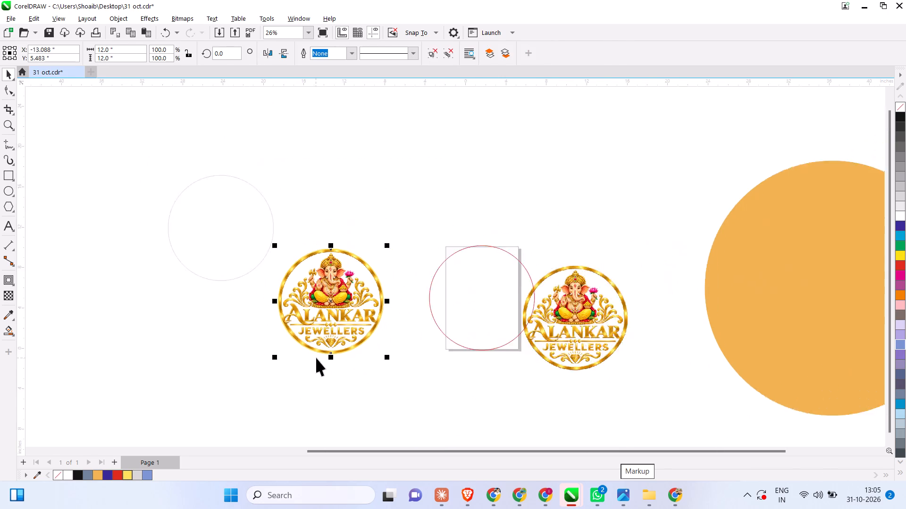
{"action": "scroll", "coordinate": [316, 358], "scroll_direction": "down", "scroll_amount": 1}
{"action": "left_click", "coordinate": [528, 246]}
{"action": "left_click_drag", "start_coordinate": [634, 278], "coordinate": [566, 273]}
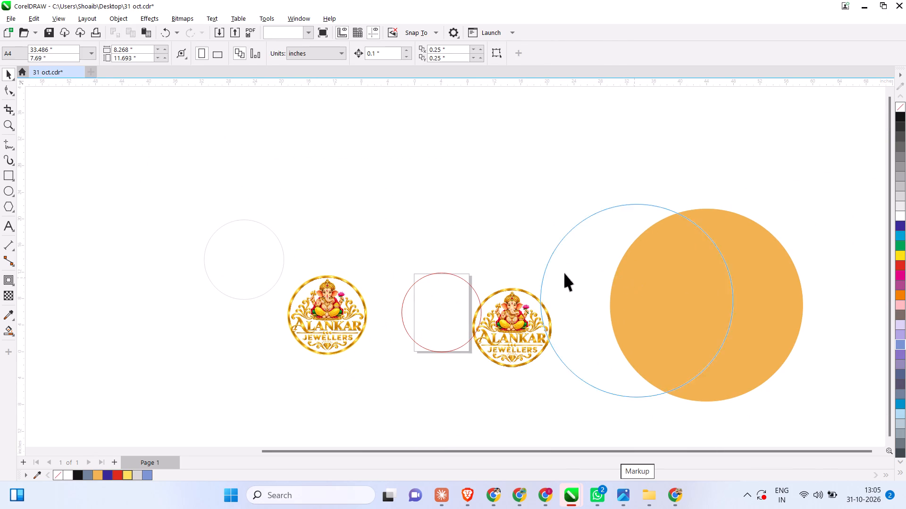
{"action": "scroll", "coordinate": [579, 290], "scroll_direction": "down", "scroll_amount": 6}
{"action": "scroll", "coordinate": [457, 287], "scroll_direction": "up", "scroll_amount": 4}
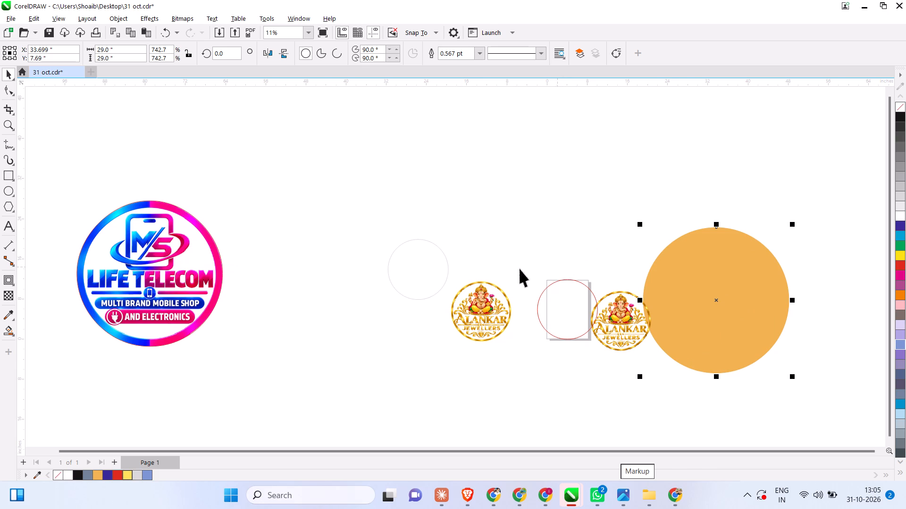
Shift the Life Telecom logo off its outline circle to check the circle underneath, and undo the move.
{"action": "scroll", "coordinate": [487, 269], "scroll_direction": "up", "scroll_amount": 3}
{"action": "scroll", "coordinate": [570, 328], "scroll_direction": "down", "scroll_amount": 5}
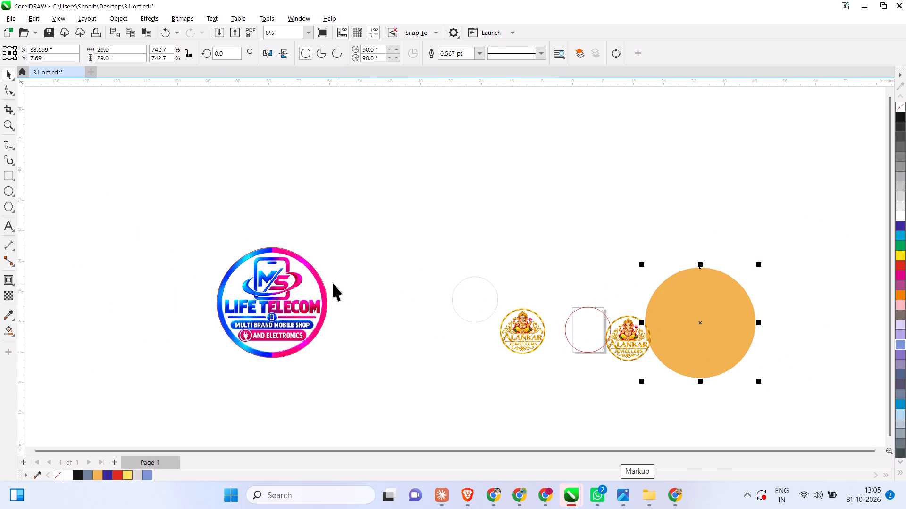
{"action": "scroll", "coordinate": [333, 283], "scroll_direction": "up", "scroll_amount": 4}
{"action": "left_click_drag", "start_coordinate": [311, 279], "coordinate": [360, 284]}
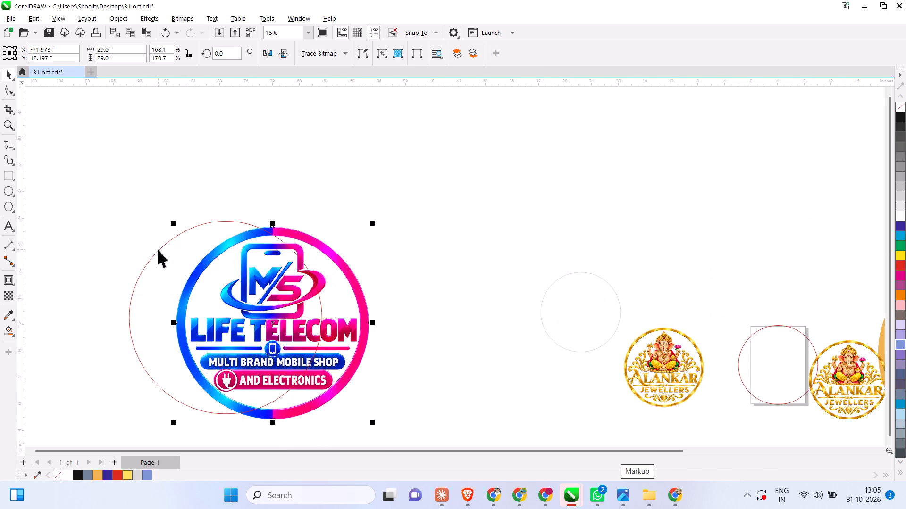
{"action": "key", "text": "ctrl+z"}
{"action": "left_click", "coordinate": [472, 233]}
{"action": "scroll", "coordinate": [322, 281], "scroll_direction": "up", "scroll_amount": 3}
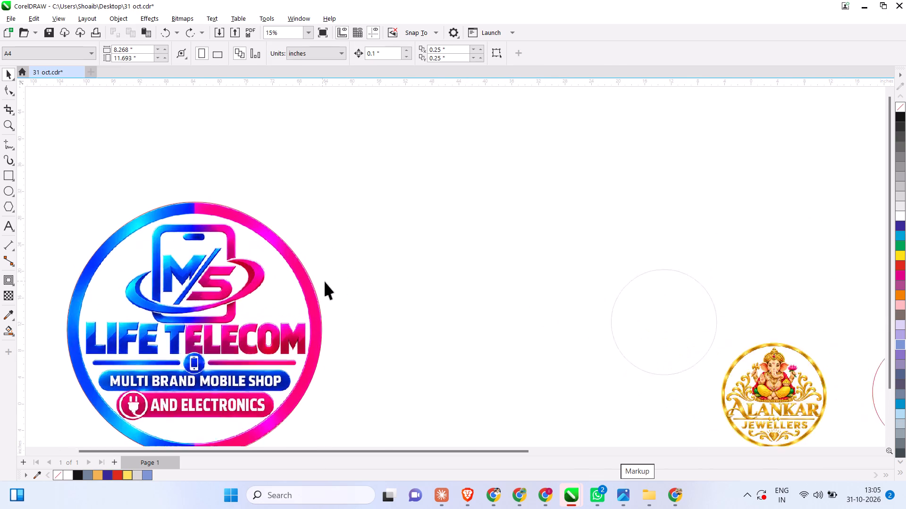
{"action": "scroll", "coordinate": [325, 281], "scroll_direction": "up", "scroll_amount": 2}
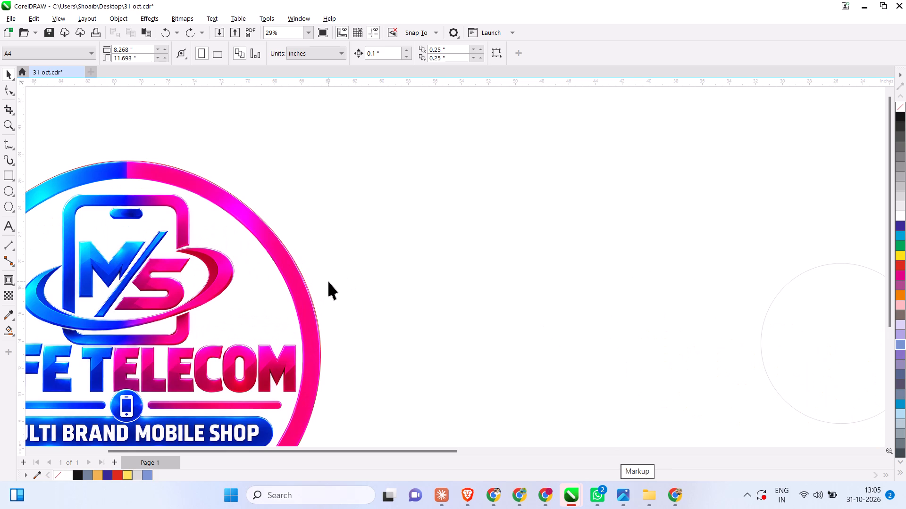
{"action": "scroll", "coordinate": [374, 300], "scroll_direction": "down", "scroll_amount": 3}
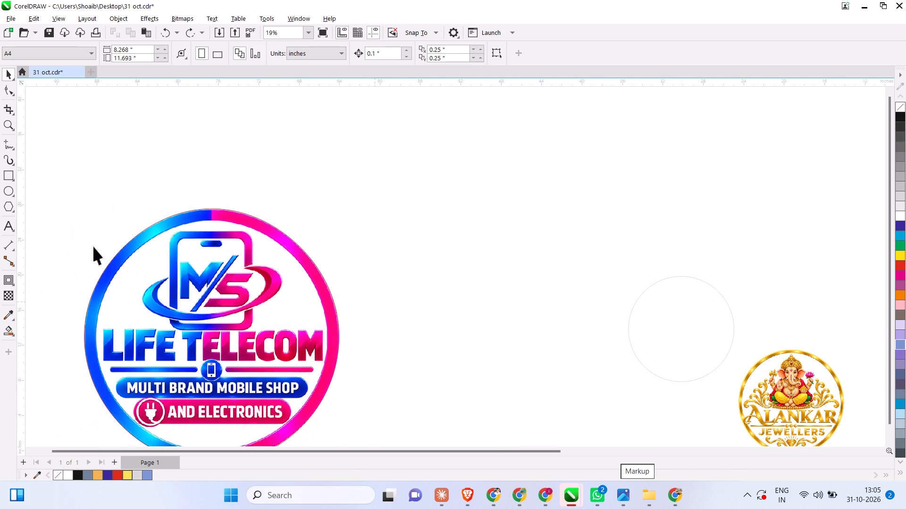
Draw a circle in the empty space beside the Life Telecom logo and size it to 30 by 30 inches.
{"action": "left_click", "coordinate": [9, 194]}
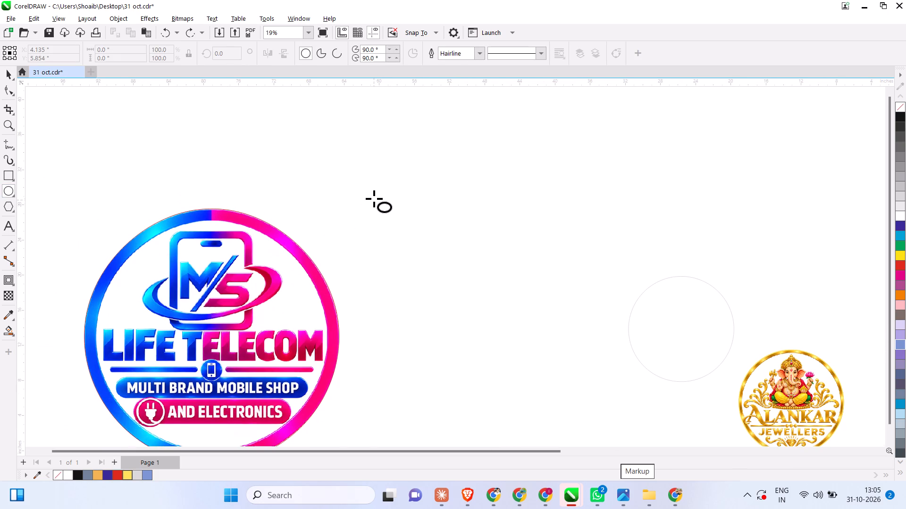
{"action": "left_click_drag", "start_coordinate": [374, 198], "coordinate": [557, 408], "text": "ctrl"}
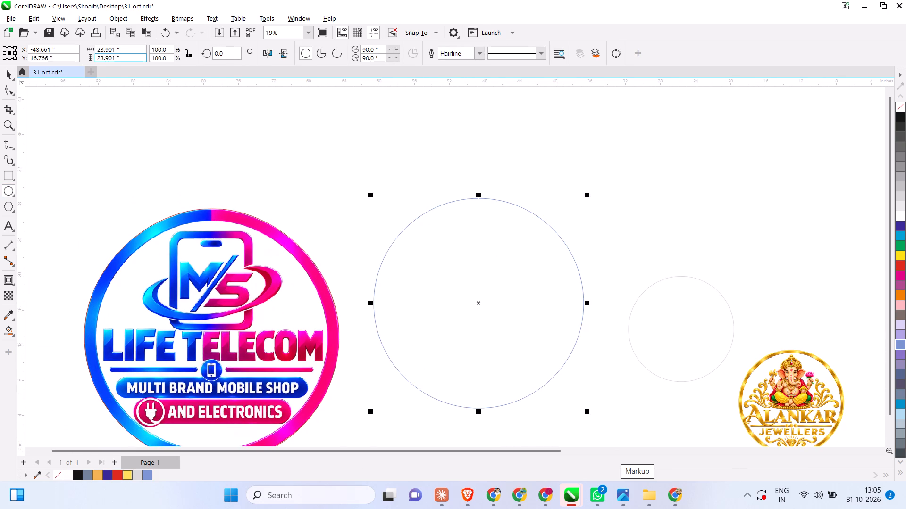
{"action": "left_click_drag", "start_coordinate": [126, 50], "coordinate": [74, 47]}
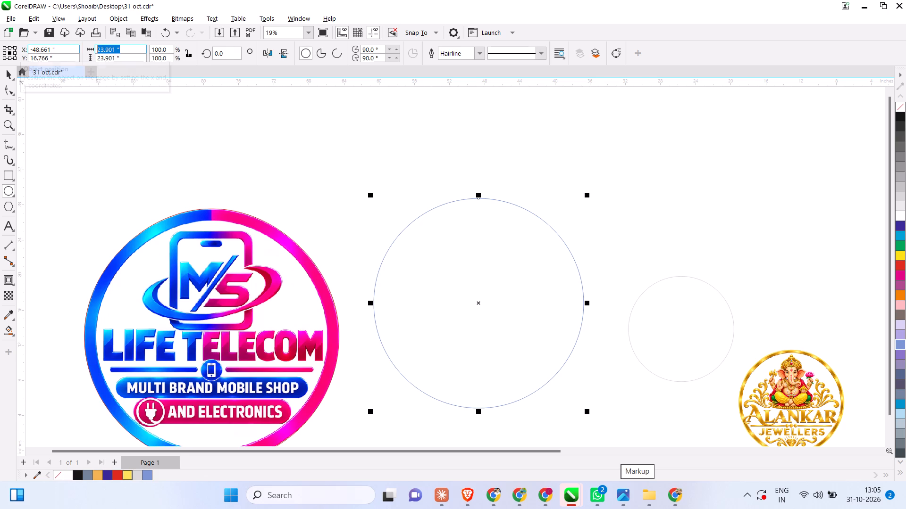
{"action": "type", "text": "30"}
{"action": "key", "text": "Tab"}
{"action": "type", "text": "30"}
{"action": "key", "text": "Return"}
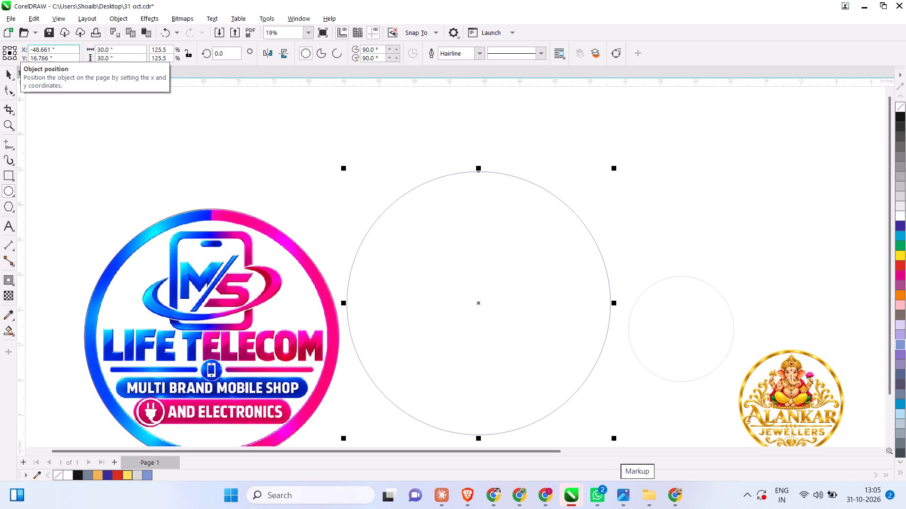
{"action": "left_click", "coordinate": [7, 73]}
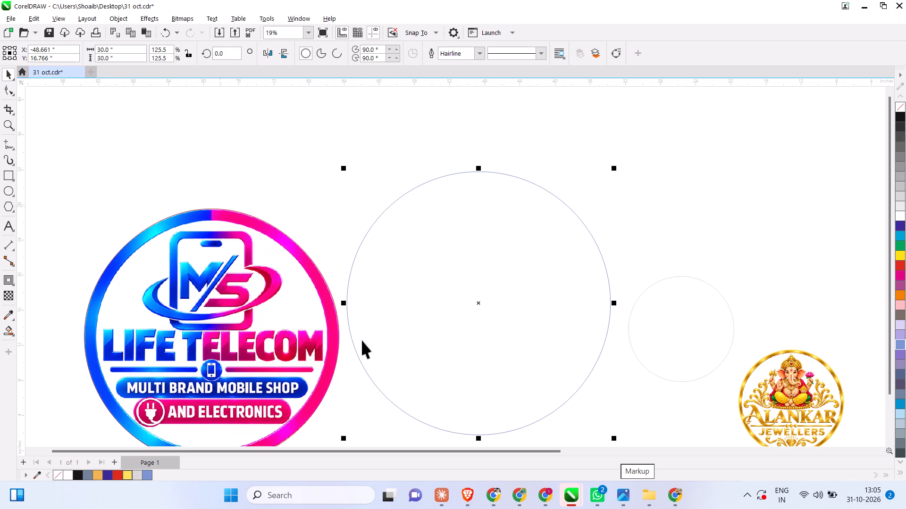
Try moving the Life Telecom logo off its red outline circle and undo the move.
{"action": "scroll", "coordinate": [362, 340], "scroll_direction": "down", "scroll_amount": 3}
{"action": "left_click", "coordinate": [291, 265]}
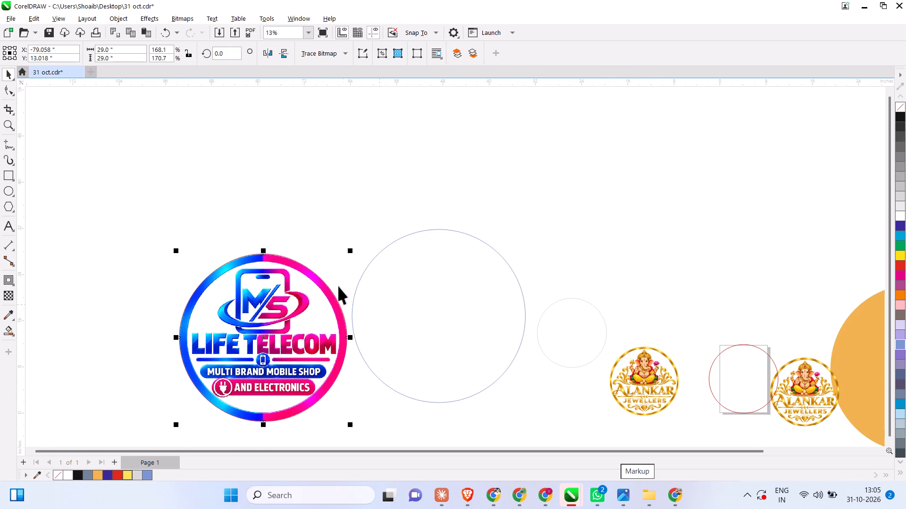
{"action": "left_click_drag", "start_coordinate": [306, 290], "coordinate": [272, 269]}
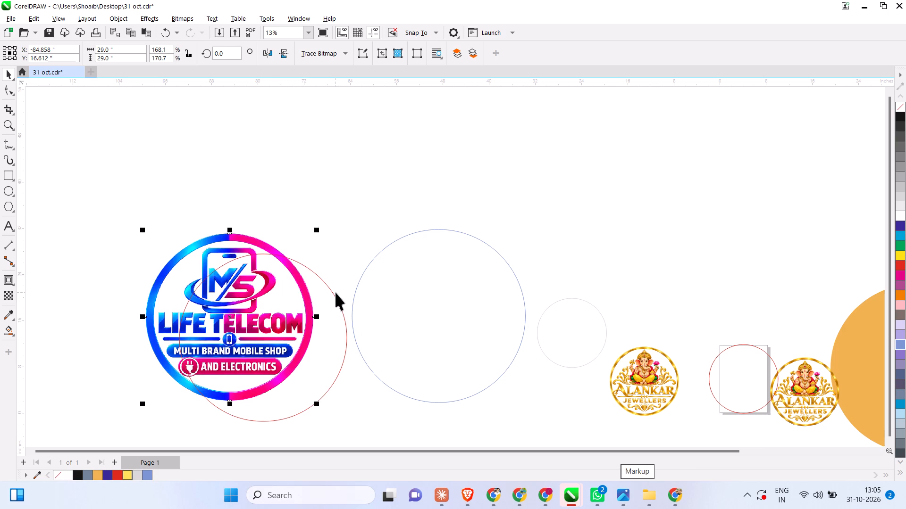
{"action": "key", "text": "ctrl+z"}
Duplicate the Life Telecom logo and centre the copy on the new 30-inch circle.
{"action": "left_click_drag", "start_coordinate": [280, 335], "coordinate": [285, 328]}
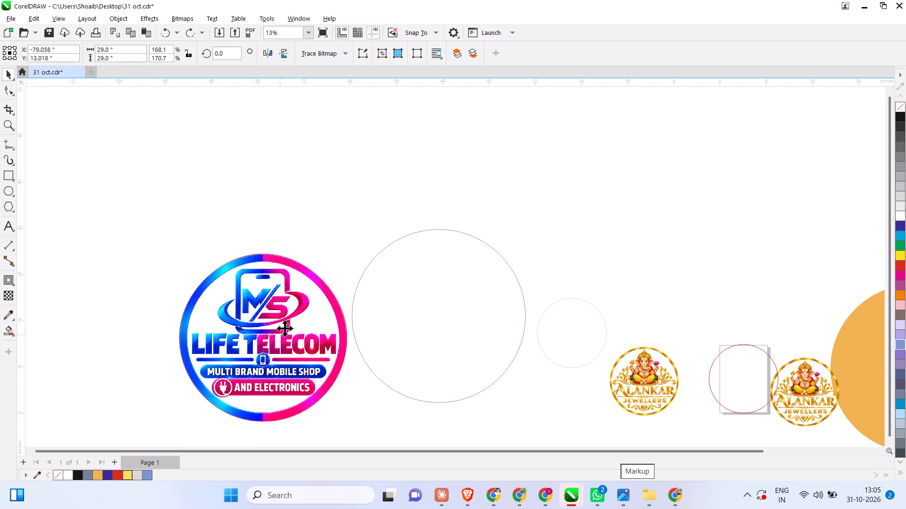
{"action": "left_click_drag", "start_coordinate": [285, 328], "coordinate": [334, 231]}
{"action": "right_click", "coordinate": [334, 231]}
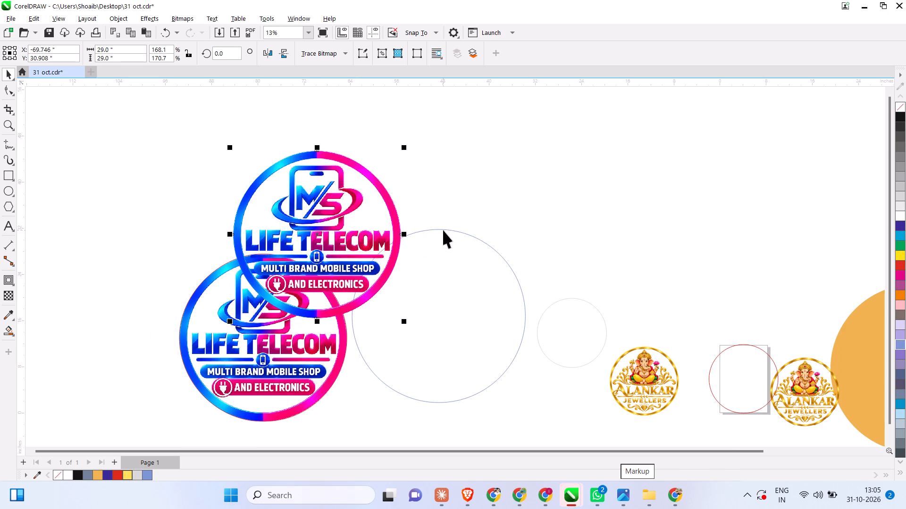
{"action": "left_click", "coordinate": [443, 230], "text": "shift"}
{"action": "type", "text": "ce"}
{"action": "left_click", "coordinate": [573, 214]}
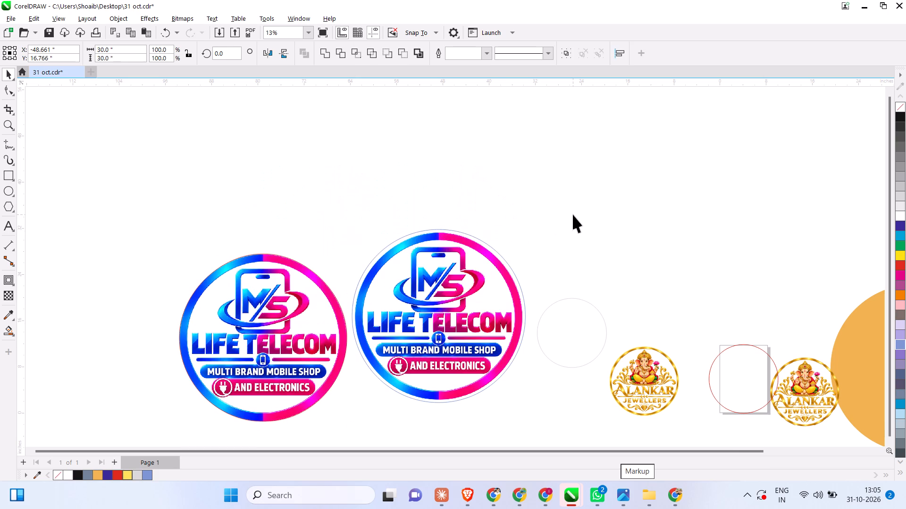
Compare the copy's fit in its circle with the original logo's fit, shifting the original aside and undoing that move.
{"action": "scroll", "coordinate": [435, 387], "scroll_direction": "up", "scroll_amount": 3}
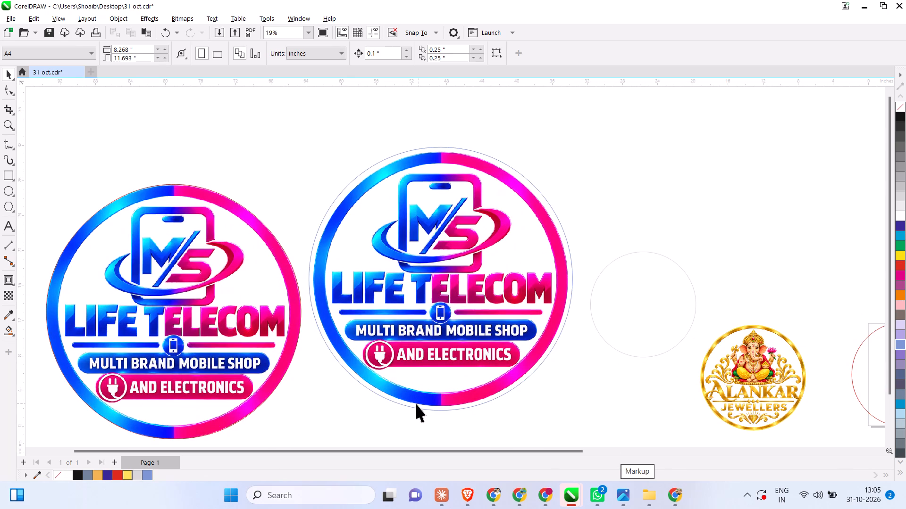
{"action": "left_click", "coordinate": [411, 406]}
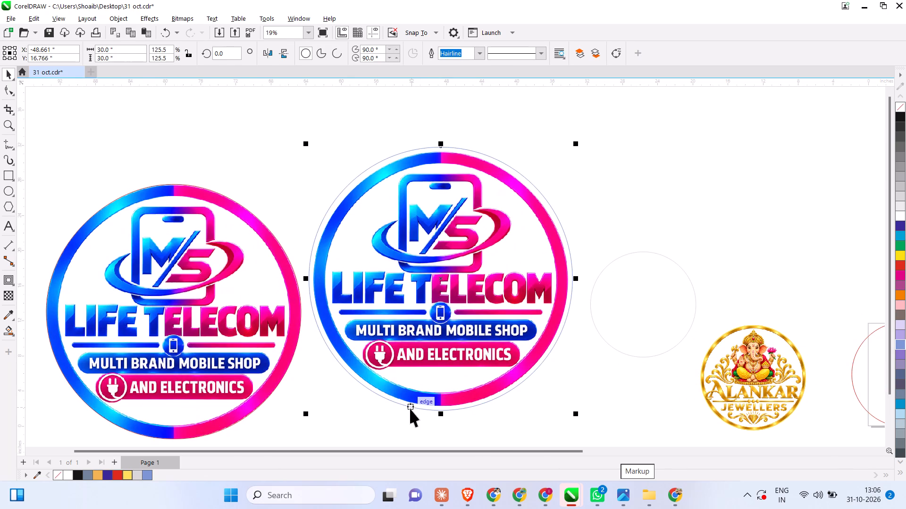
{"action": "left_click", "coordinate": [264, 152]}
{"action": "left_click", "coordinate": [262, 239]}
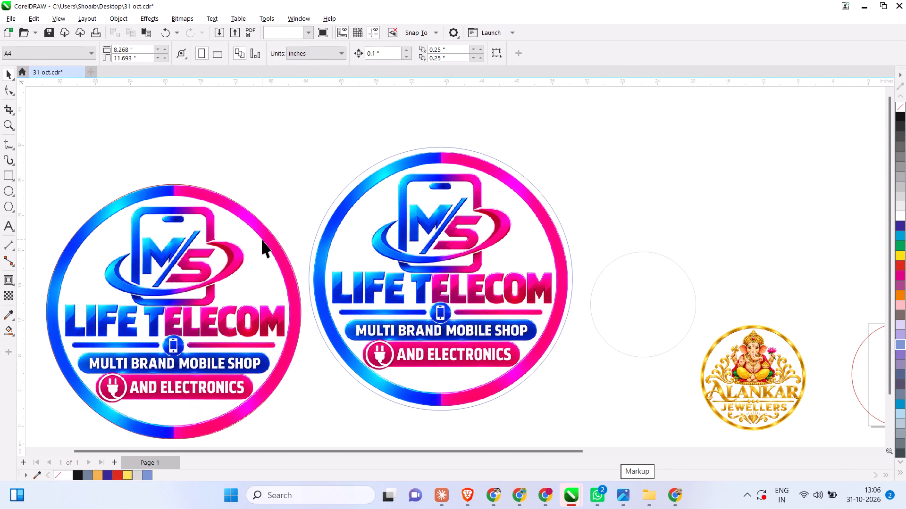
{"action": "left_click_drag", "start_coordinate": [262, 239], "coordinate": [232, 238]}
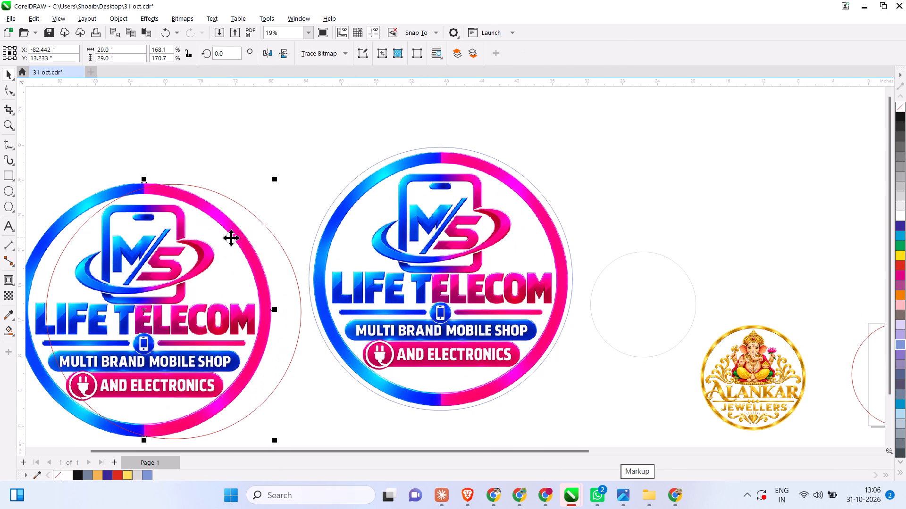
{"action": "key", "text": "ctrl+z"}
{"action": "left_click", "coordinate": [302, 182]}
{"action": "scroll", "coordinate": [433, 153], "scroll_direction": "up", "scroll_amount": 4}
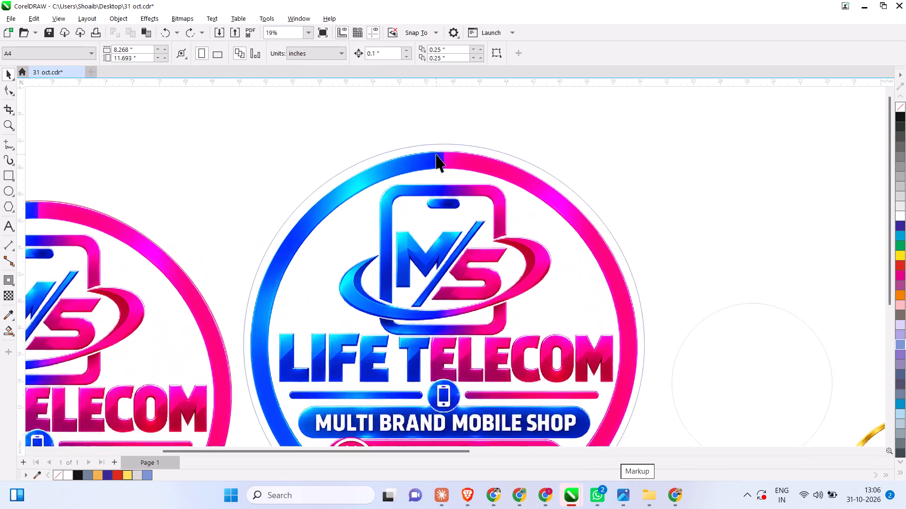
{"action": "scroll", "coordinate": [456, 170], "scroll_direction": "down", "scroll_amount": 2}
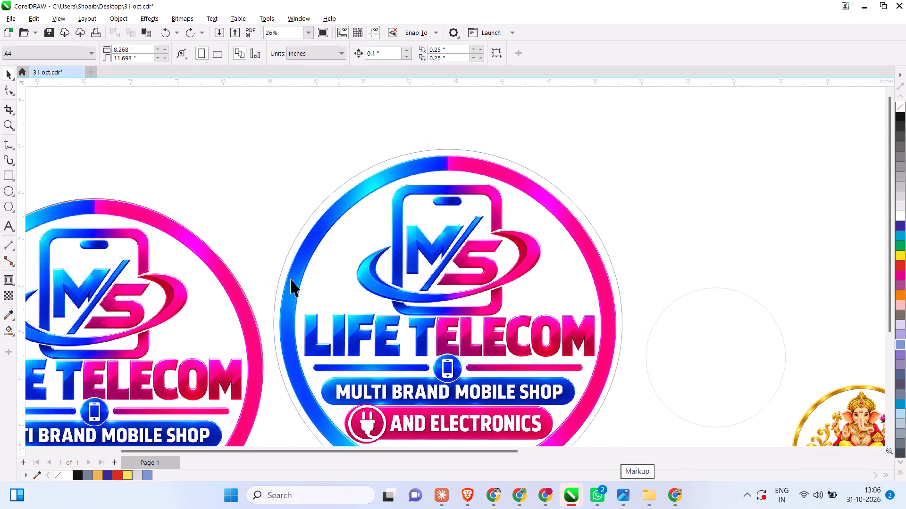
{"action": "left_click", "coordinate": [207, 310]}
{"action": "left_click", "coordinate": [288, 140]}
{"action": "left_click", "coordinate": [352, 196]}
{"action": "left_click", "coordinate": [720, 157]}
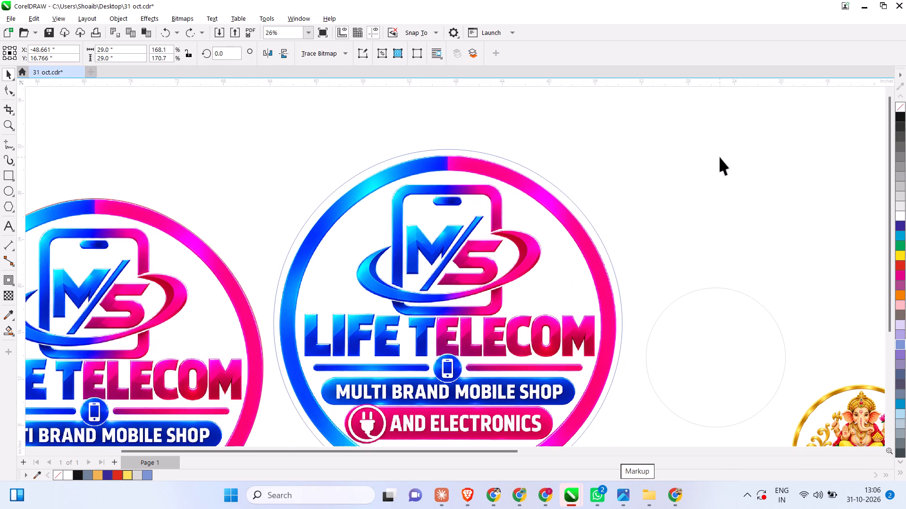
Resize the circle around the Life Telecom logo copy to 29 by 29 inches.
{"action": "left_click", "coordinate": [596, 232]}
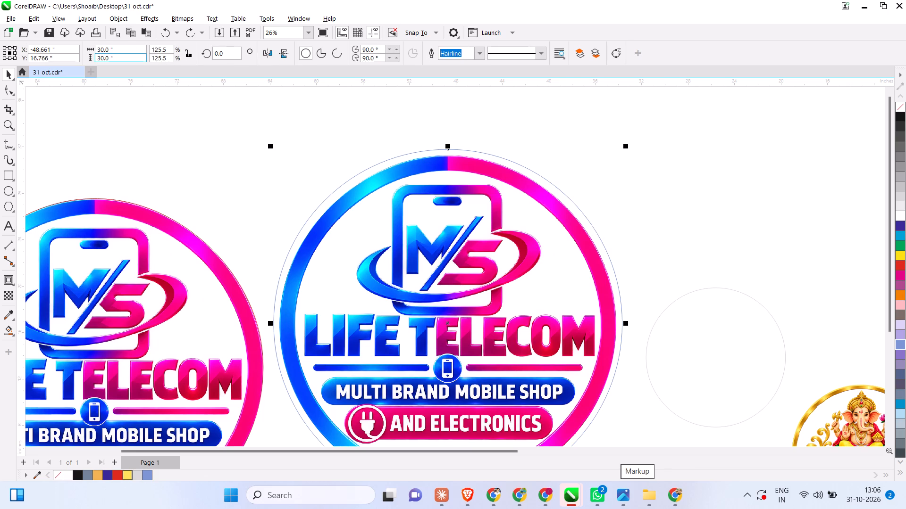
{"action": "left_click_drag", "start_coordinate": [119, 52], "coordinate": [82, 53]}
{"action": "type", "text": "29"}
{"action": "key", "text": "Tab"}
{"action": "key", "text": "2"}
{"action": "key", "text": "9"}
{"action": "key", "text": "Return"}
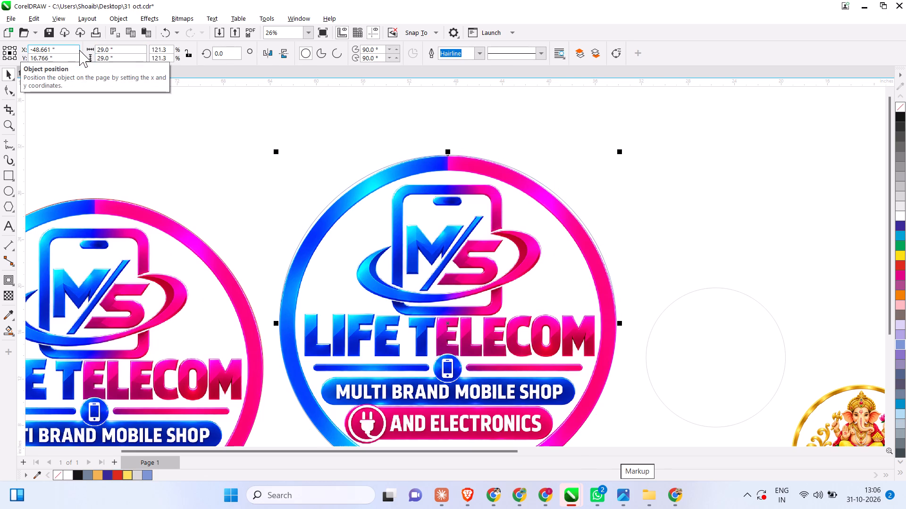
{"action": "left_click", "coordinate": [785, 246]}
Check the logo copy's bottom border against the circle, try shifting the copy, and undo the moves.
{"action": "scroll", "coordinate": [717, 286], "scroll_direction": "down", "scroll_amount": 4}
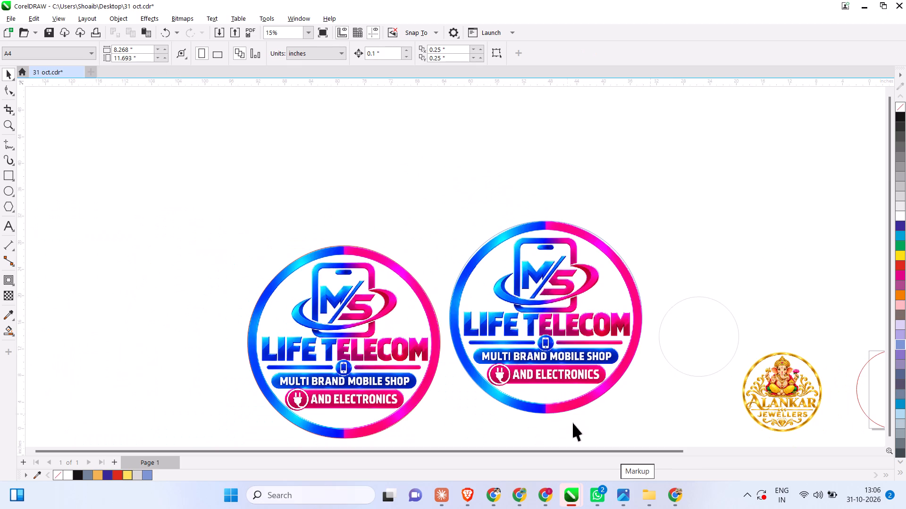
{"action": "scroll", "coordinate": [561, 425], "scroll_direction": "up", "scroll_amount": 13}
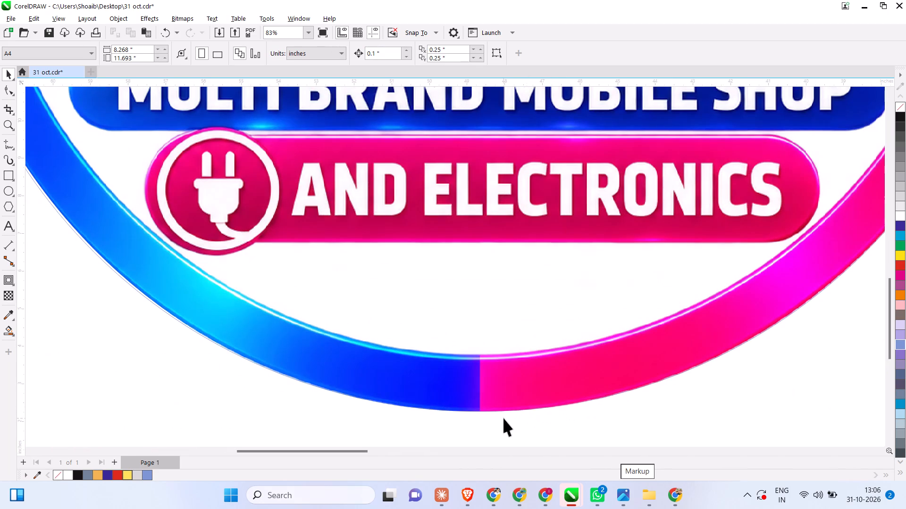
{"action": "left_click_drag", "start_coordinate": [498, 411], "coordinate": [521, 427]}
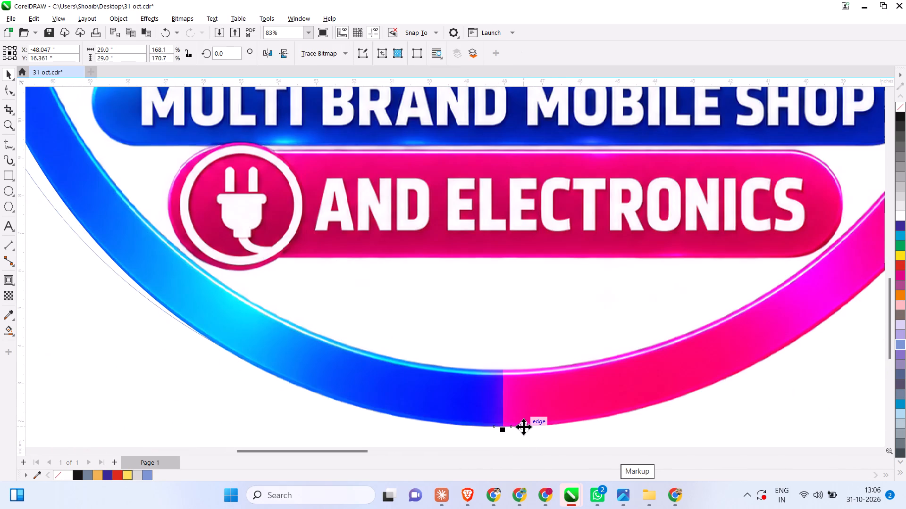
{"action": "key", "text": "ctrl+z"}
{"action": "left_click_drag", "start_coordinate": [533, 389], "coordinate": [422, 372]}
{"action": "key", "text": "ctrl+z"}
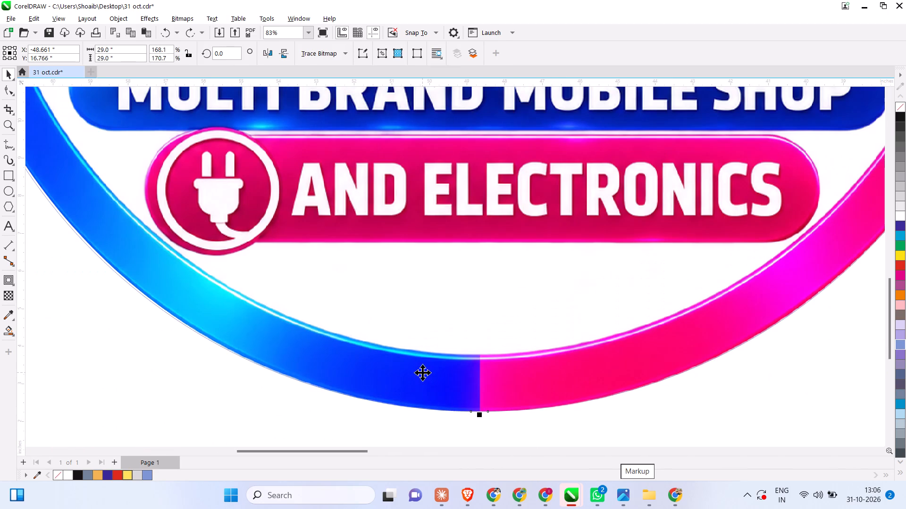
Nudge the Life Telecom logo copy within its circle to about X -48.7, Y 16.79 inches, aligning their bottom edges.
{"action": "left_click_drag", "start_coordinate": [453, 368], "coordinate": [453, 359]}
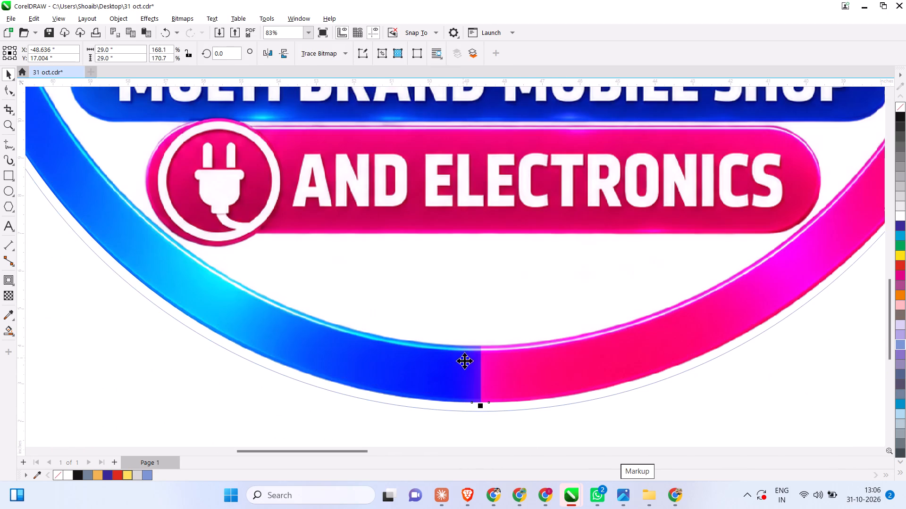
{"action": "scroll", "coordinate": [494, 411], "scroll_direction": "up", "scroll_amount": 7}
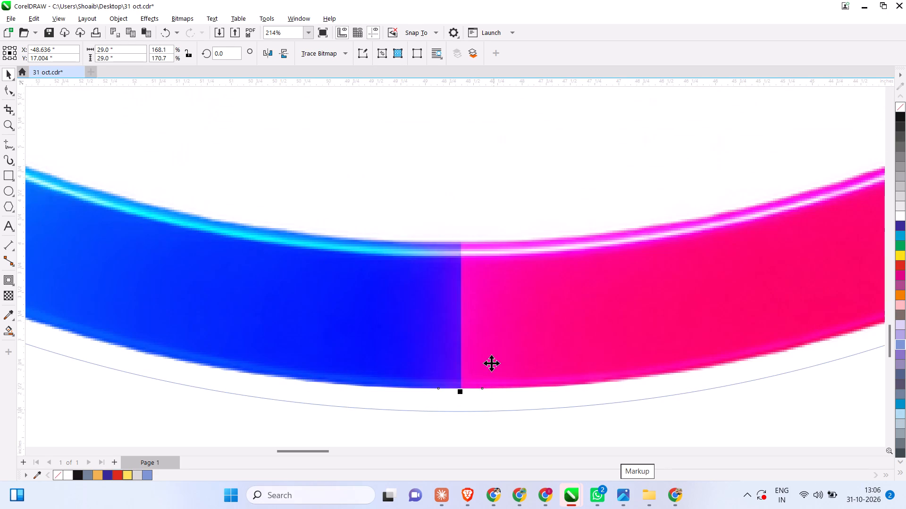
{"action": "left_click_drag", "start_coordinate": [491, 363], "coordinate": [487, 382]}
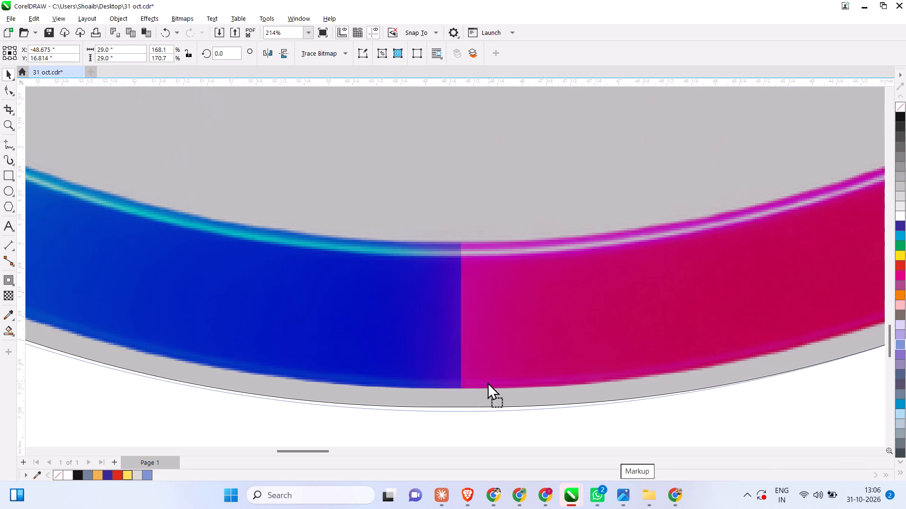
{"action": "left_click_drag", "start_coordinate": [487, 382], "coordinate": [485, 383]}
{"action": "scroll", "coordinate": [491, 393], "scroll_direction": "down", "scroll_amount": 17}
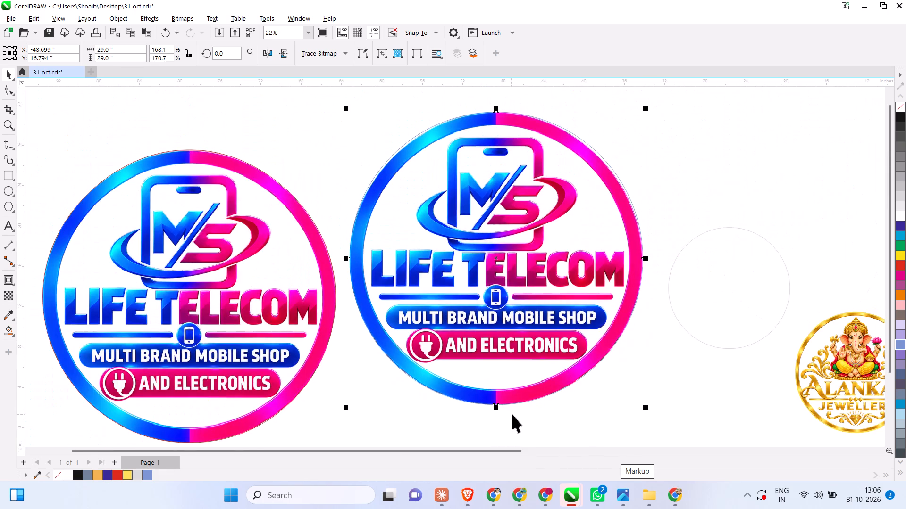
{"action": "left_click", "coordinate": [717, 148]}
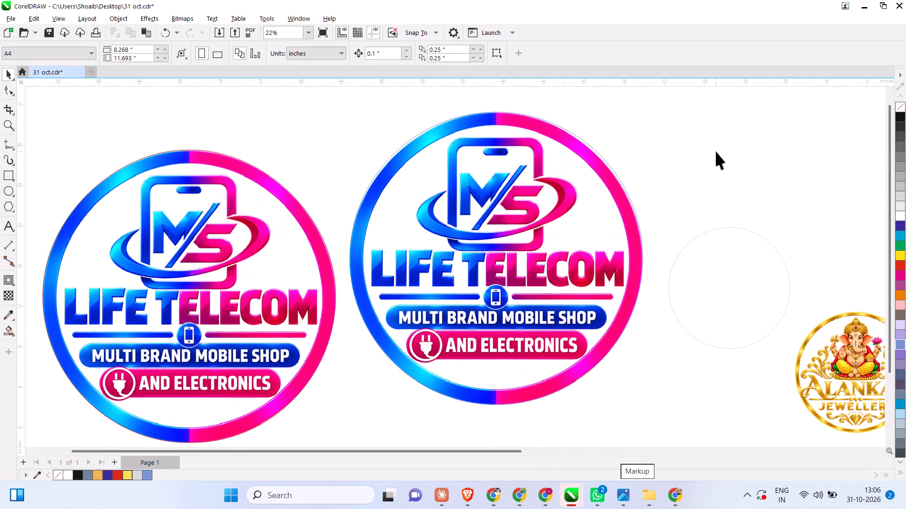
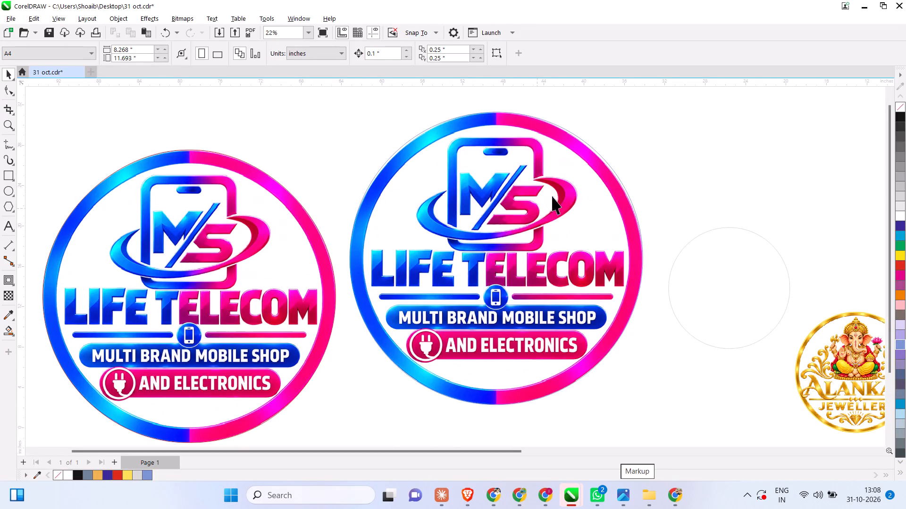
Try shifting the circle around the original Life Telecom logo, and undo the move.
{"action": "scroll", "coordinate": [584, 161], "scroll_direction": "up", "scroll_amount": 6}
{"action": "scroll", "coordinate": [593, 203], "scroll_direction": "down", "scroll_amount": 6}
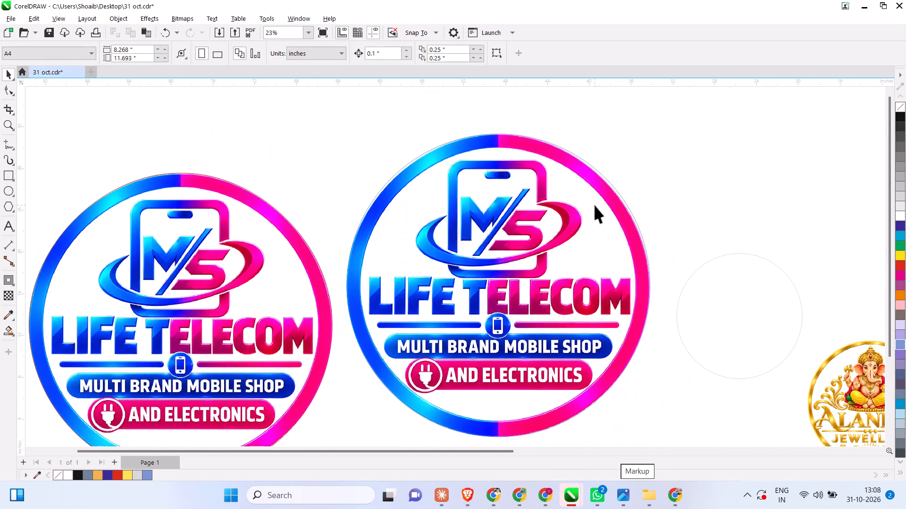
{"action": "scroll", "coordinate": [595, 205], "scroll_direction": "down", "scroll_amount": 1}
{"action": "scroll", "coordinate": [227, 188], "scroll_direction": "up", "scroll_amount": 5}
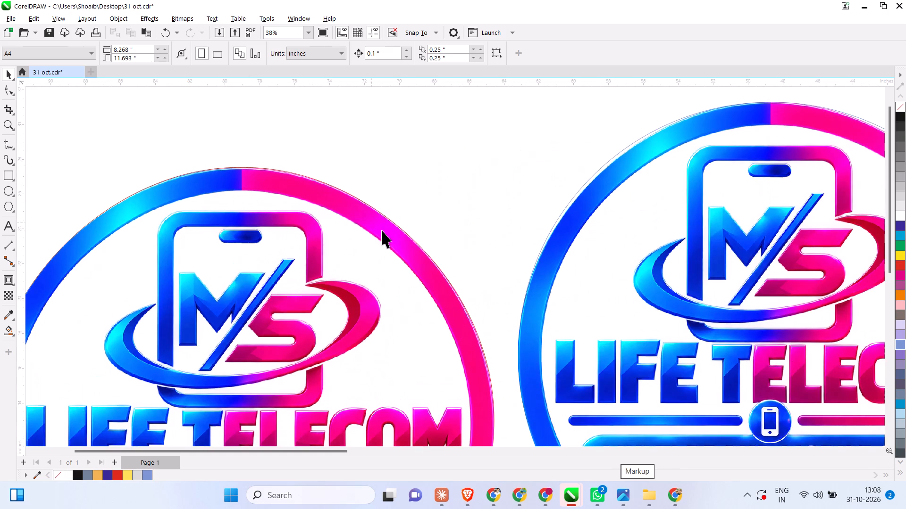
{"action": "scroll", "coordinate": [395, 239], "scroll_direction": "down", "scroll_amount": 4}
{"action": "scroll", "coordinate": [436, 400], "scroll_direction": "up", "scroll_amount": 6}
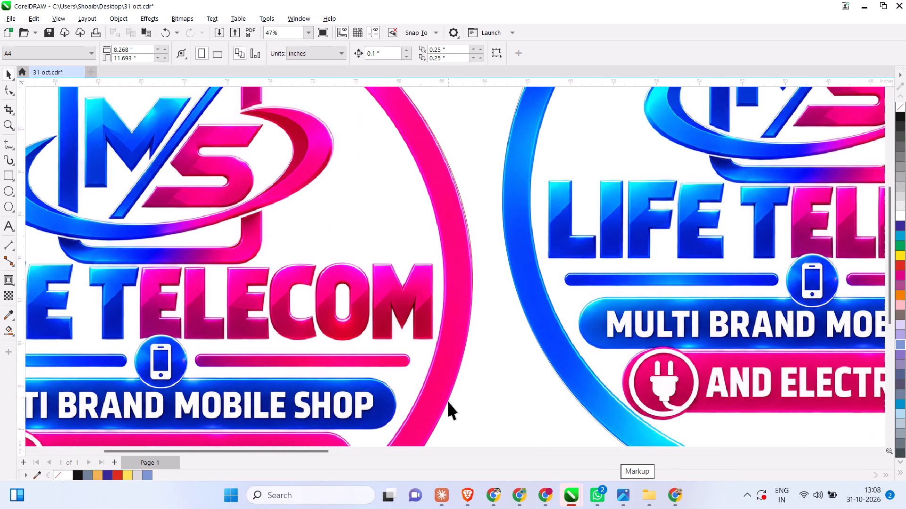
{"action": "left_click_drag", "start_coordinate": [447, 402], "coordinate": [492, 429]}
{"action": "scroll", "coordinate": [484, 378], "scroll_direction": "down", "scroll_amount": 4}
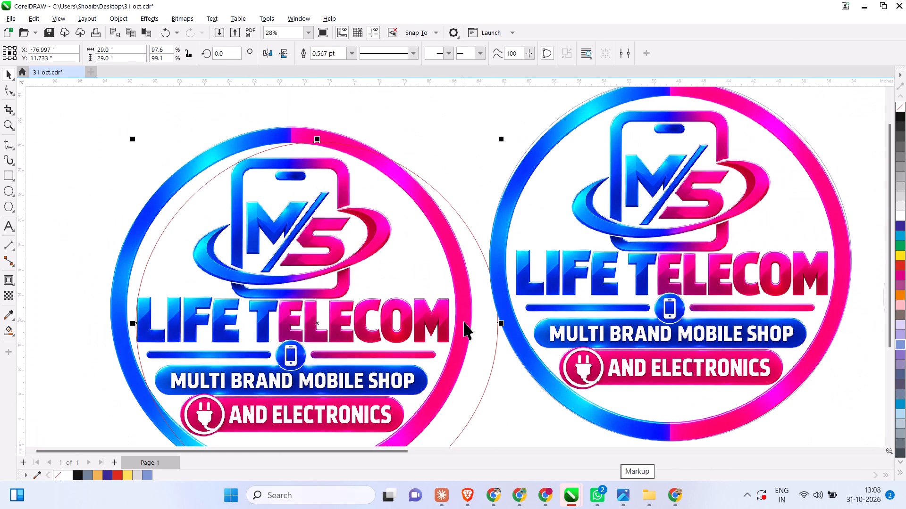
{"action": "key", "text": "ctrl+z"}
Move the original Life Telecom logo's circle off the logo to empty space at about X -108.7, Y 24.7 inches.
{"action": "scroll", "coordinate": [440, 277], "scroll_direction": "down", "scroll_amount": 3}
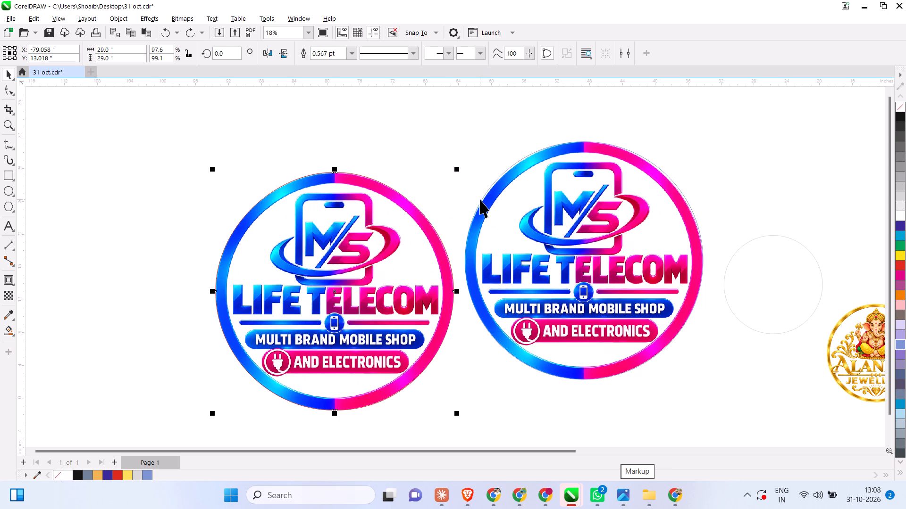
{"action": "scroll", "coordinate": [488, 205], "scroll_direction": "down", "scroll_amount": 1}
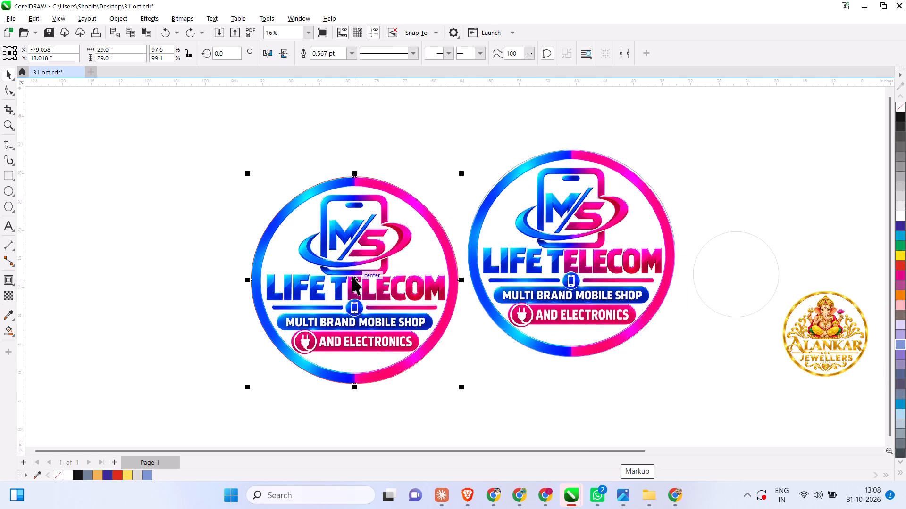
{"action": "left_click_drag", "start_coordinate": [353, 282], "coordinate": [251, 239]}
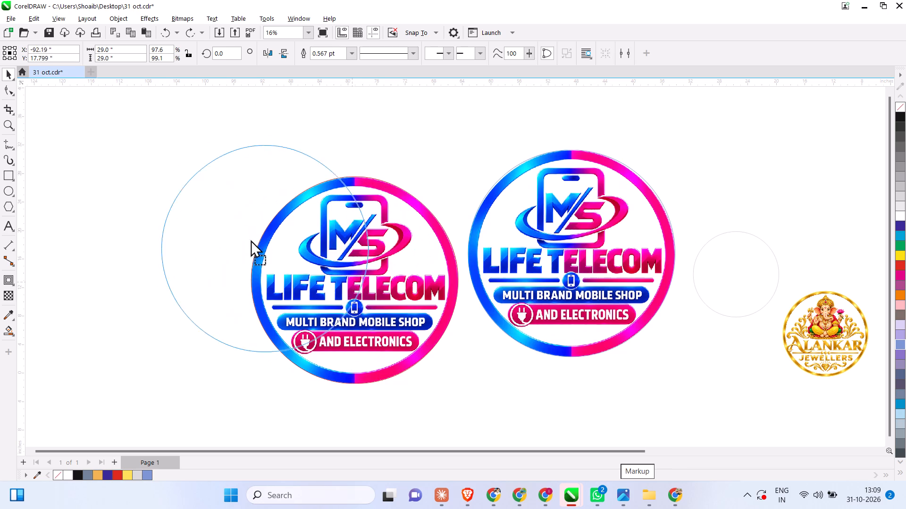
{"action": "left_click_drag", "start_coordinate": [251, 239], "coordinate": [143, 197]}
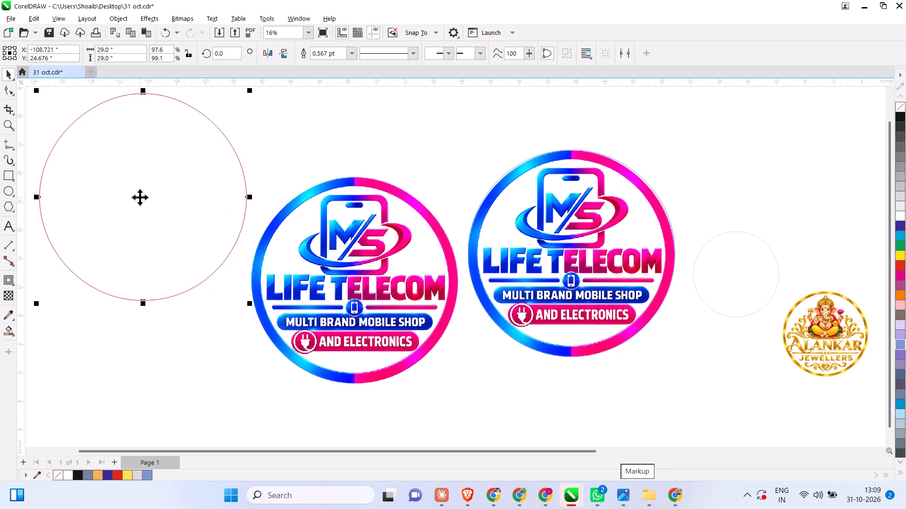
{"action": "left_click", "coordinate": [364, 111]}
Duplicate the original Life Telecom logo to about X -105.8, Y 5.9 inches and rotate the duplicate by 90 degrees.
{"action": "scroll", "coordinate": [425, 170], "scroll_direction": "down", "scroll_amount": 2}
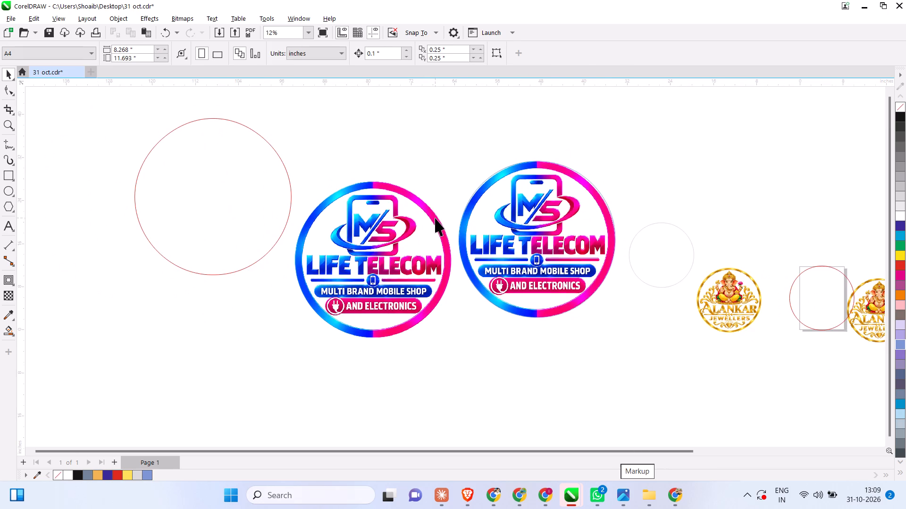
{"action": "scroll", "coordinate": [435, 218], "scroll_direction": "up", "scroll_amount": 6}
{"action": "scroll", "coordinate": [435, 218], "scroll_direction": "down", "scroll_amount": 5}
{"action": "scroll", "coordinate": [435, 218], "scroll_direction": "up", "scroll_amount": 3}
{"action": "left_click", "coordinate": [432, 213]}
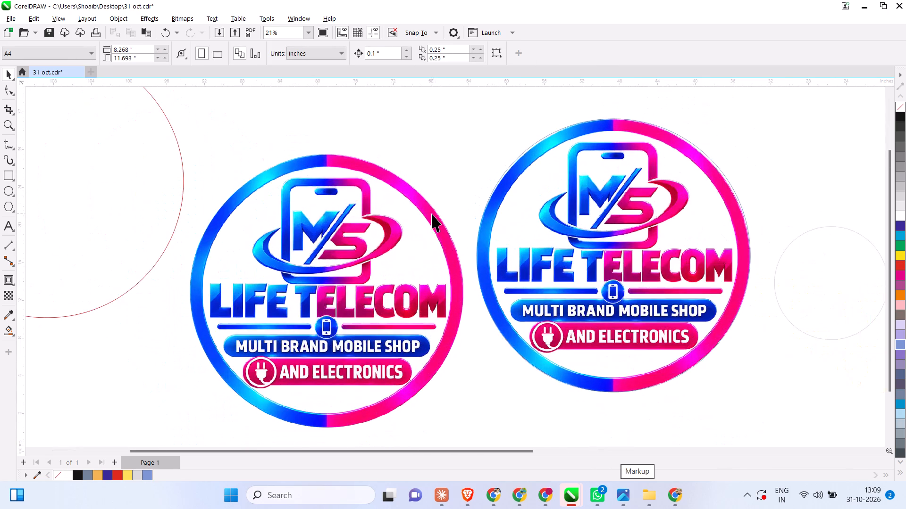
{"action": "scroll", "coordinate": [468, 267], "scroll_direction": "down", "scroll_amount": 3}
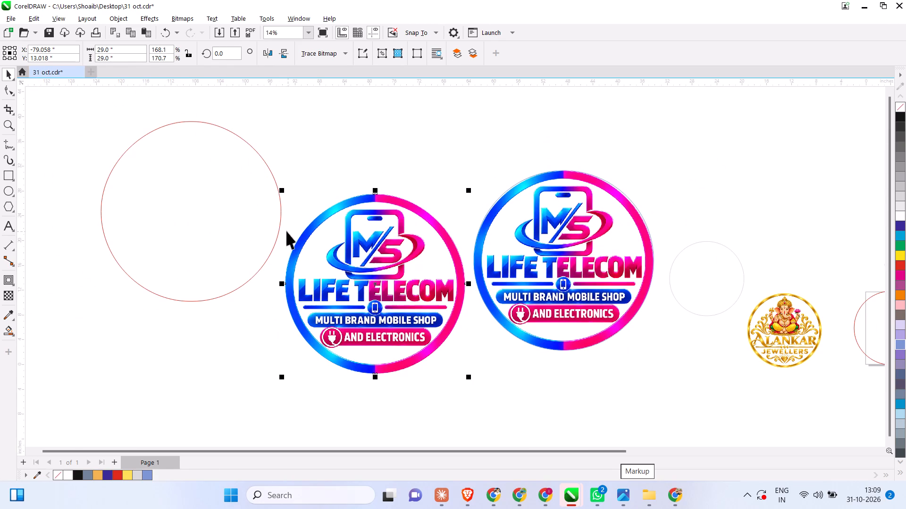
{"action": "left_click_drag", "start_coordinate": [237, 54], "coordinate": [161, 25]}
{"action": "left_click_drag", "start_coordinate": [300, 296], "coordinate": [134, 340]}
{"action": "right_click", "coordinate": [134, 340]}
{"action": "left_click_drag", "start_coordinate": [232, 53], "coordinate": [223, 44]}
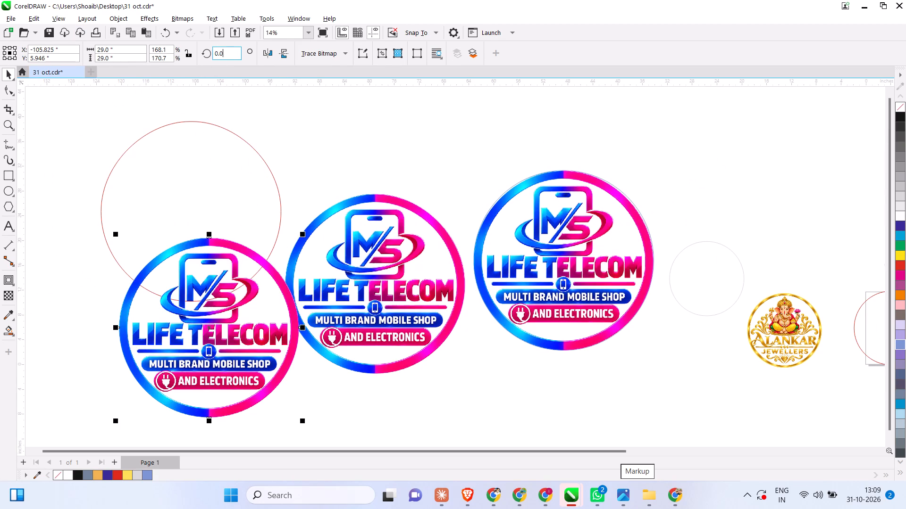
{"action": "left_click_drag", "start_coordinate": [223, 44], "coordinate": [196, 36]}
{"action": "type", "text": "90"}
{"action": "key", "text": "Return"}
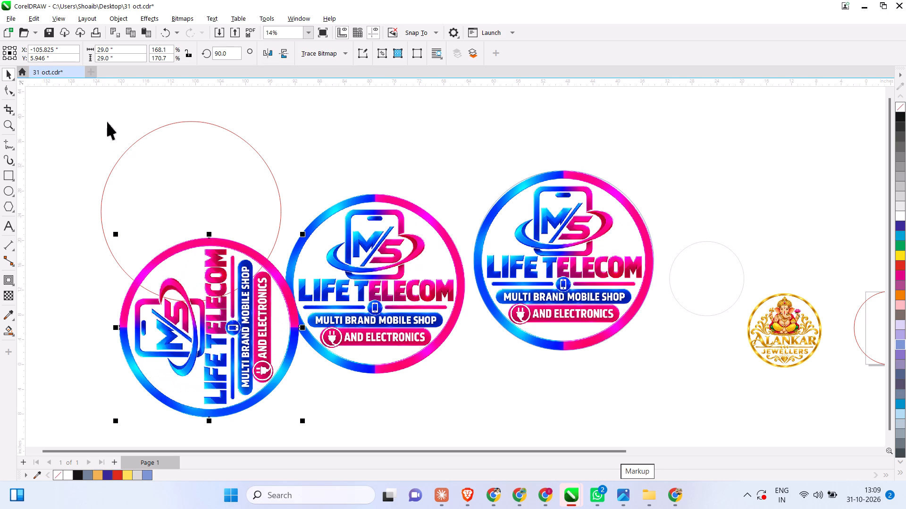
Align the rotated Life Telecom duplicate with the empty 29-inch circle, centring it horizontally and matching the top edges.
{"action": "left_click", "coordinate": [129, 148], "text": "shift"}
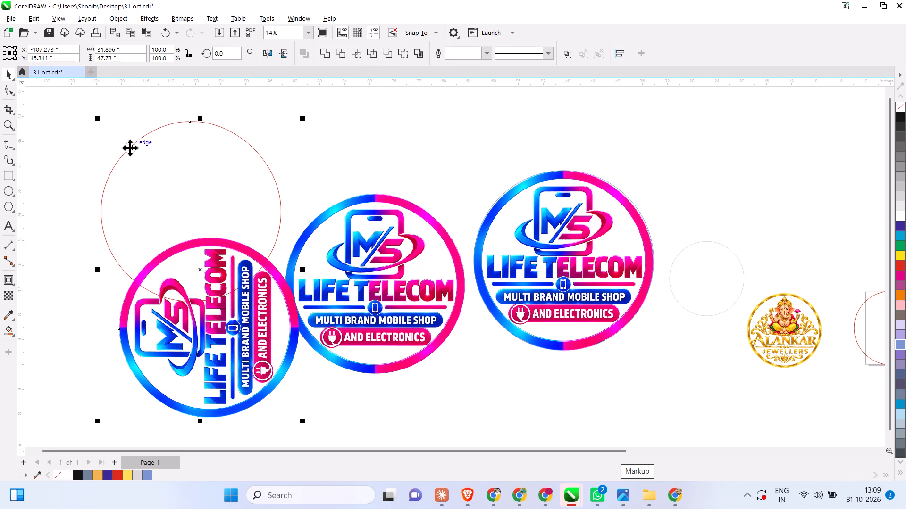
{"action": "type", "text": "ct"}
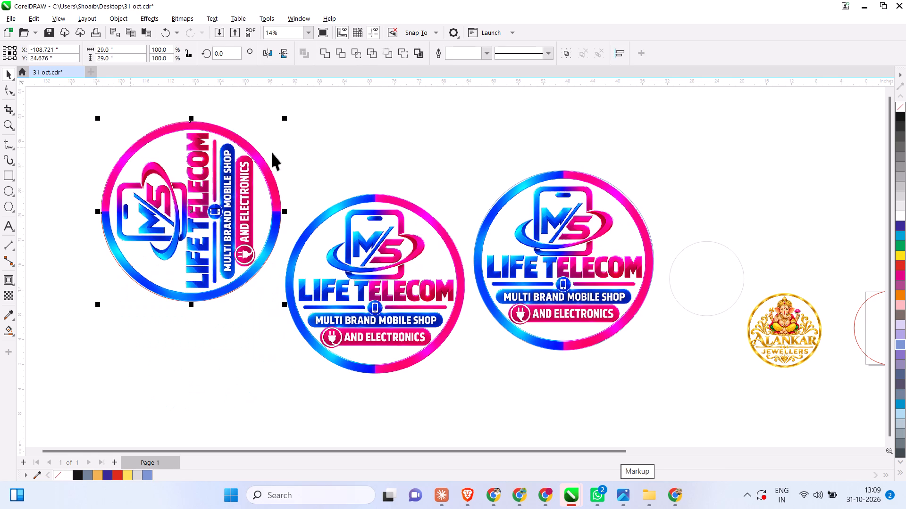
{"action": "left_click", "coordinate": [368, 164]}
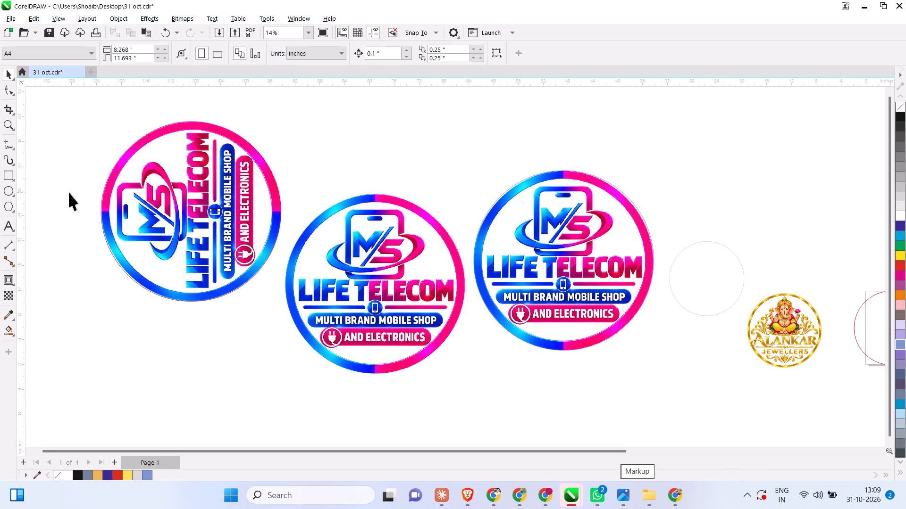
Examine how closely the rotated logo's outer border follows the circle along its lower and upper edges.
{"action": "scroll", "coordinate": [68, 194], "scroll_direction": "up", "scroll_amount": 4}
{"action": "scroll", "coordinate": [172, 324], "scroll_direction": "up", "scroll_amount": 8}
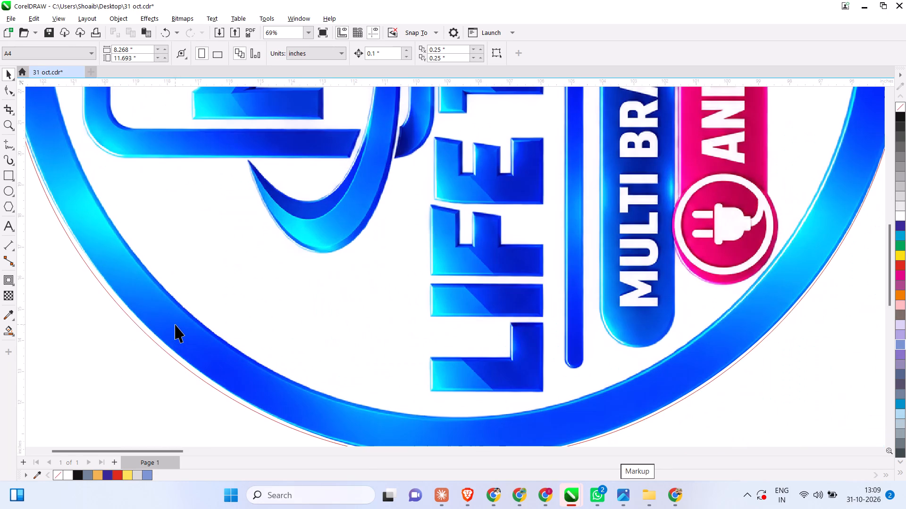
{"action": "scroll", "coordinate": [175, 324], "scroll_direction": "down", "scroll_amount": 11}
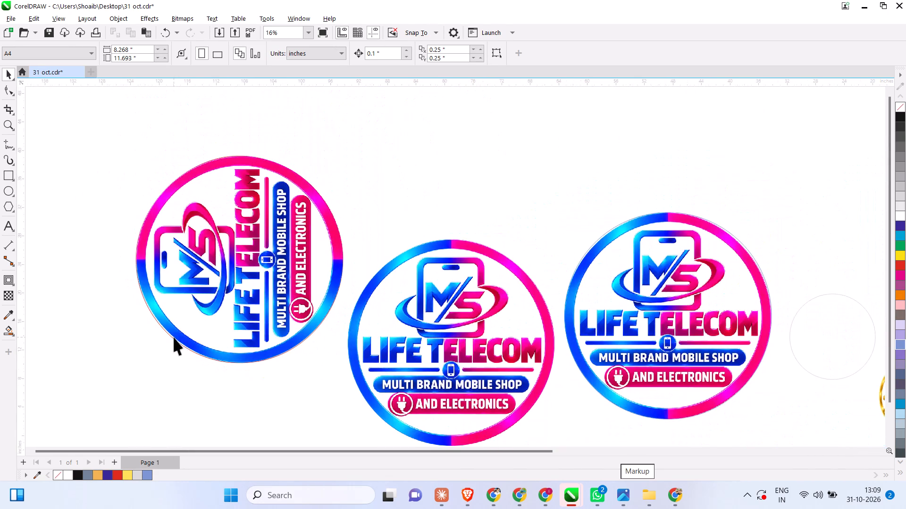
{"action": "scroll", "coordinate": [234, 177], "scroll_direction": "up", "scroll_amount": 6}
{"action": "scroll", "coordinate": [270, 145], "scroll_direction": "up", "scroll_amount": 7}
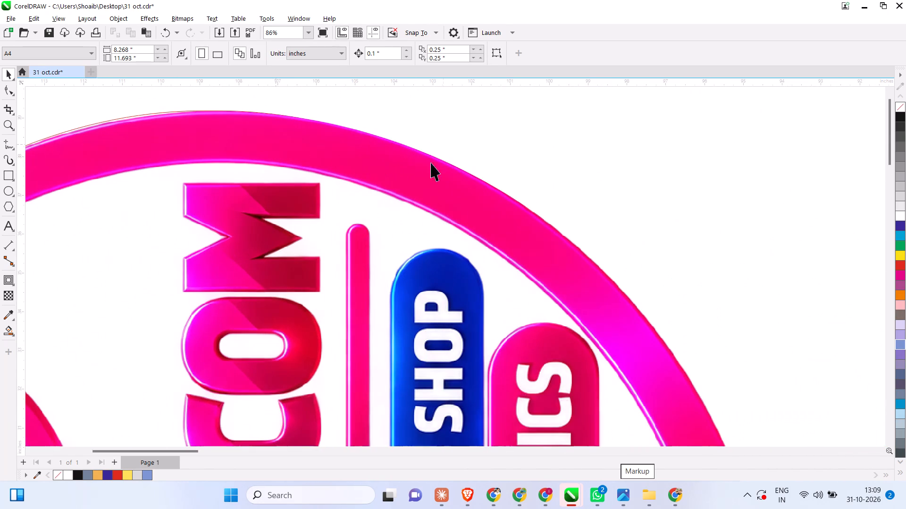
{"action": "scroll", "coordinate": [235, 107], "scroll_direction": "up", "scroll_amount": 8}
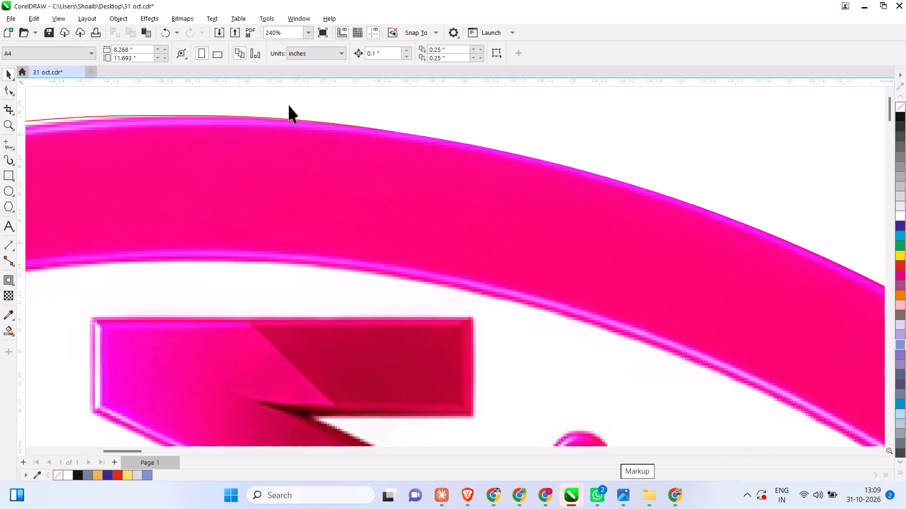
{"action": "scroll", "coordinate": [298, 104], "scroll_direction": "up", "scroll_amount": 6}
{"action": "scroll", "coordinate": [460, 253], "scroll_direction": "down", "scroll_amount": 8}
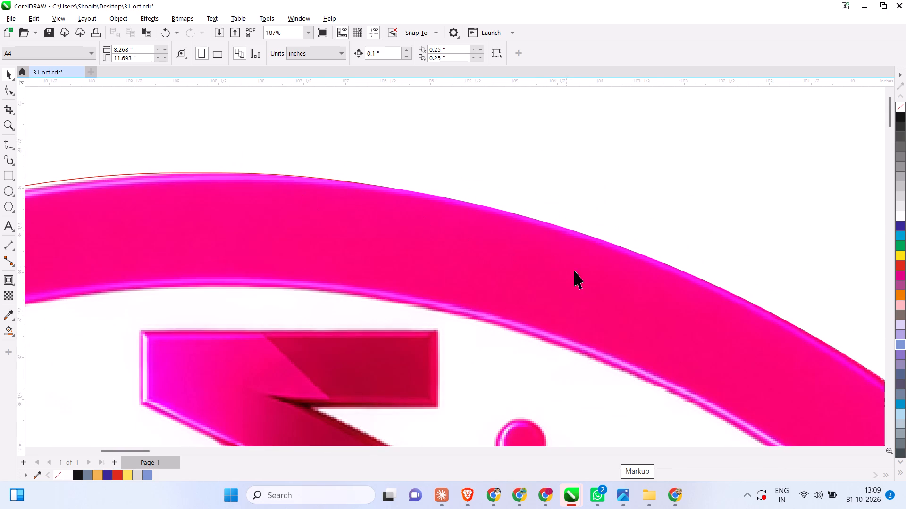
{"action": "scroll", "coordinate": [521, 267], "scroll_direction": "down", "scroll_amount": 3}
{"action": "scroll", "coordinate": [705, 295], "scroll_direction": "up", "scroll_amount": 6}
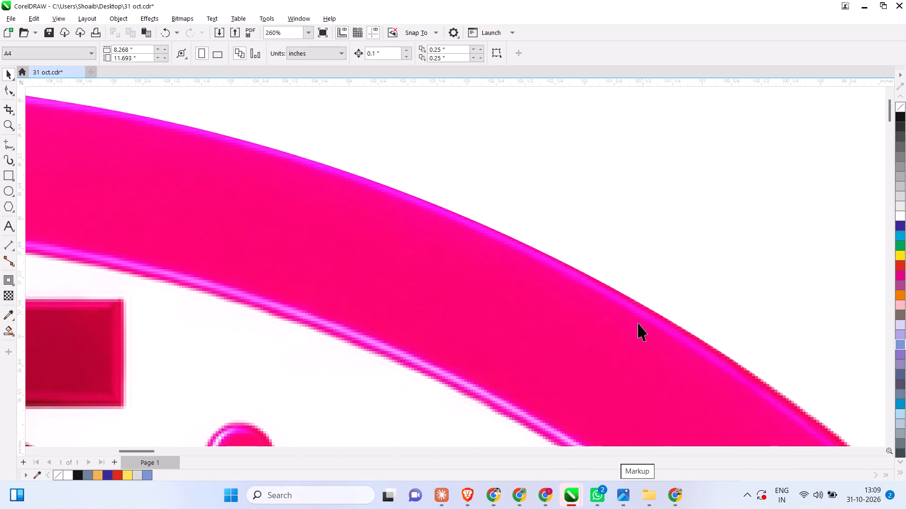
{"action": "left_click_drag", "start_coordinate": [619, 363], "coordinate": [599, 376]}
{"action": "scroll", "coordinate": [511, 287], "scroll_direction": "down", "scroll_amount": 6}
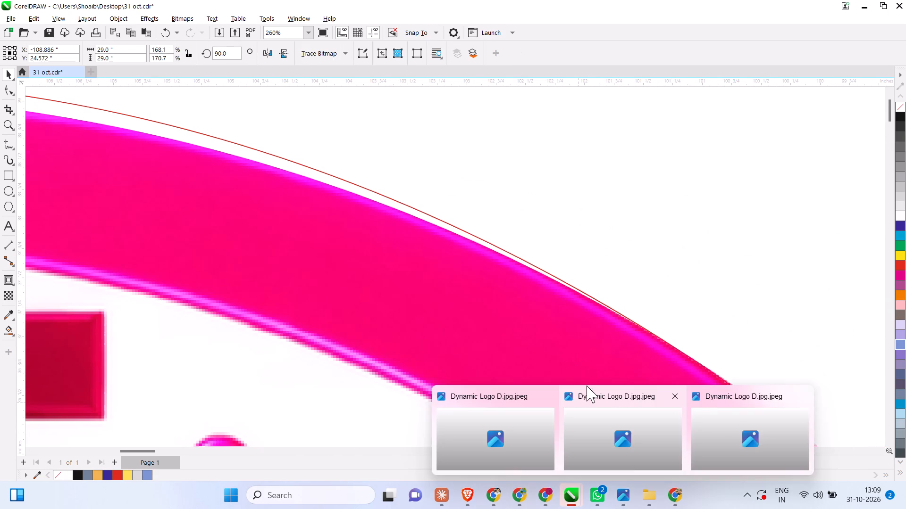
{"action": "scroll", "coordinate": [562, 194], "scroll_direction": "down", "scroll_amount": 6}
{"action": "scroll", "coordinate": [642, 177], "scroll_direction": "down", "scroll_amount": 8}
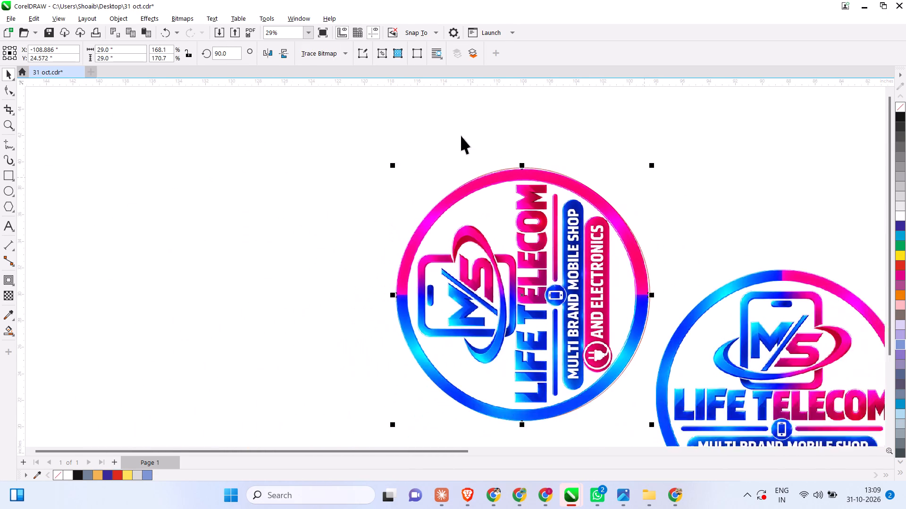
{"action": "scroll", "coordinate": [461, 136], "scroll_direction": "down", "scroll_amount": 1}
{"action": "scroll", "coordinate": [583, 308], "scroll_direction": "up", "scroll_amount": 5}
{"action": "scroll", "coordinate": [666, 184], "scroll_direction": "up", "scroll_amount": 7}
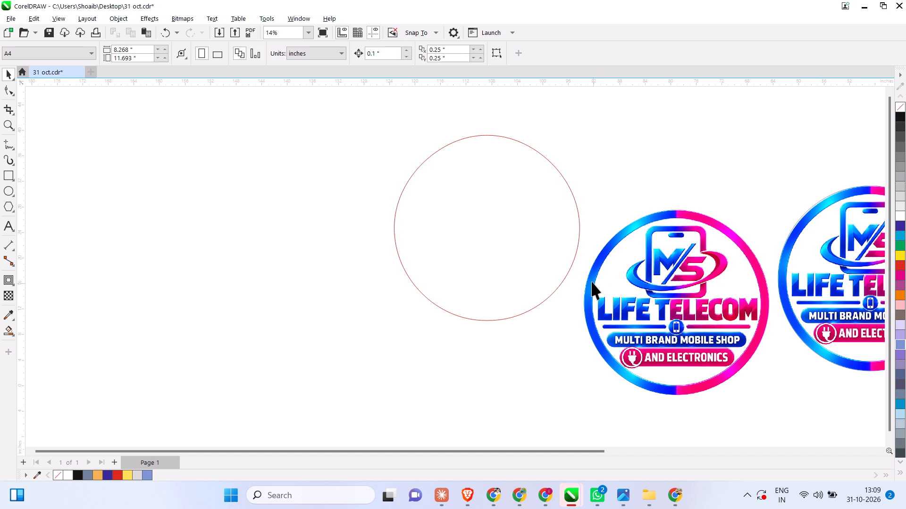
Centre the empty 29-inch circle horizontally and vertically on the original Life Telecom logo.
{"action": "left_click", "coordinate": [571, 264]}
{"action": "left_click", "coordinate": [588, 282], "text": "shift"}
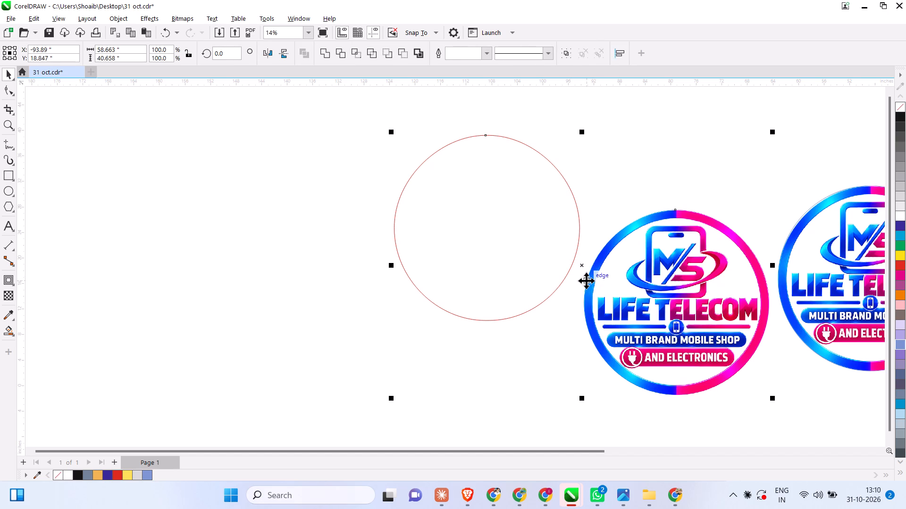
{"action": "type", "text": "ce"}
{"action": "left_click", "coordinate": [546, 162]}
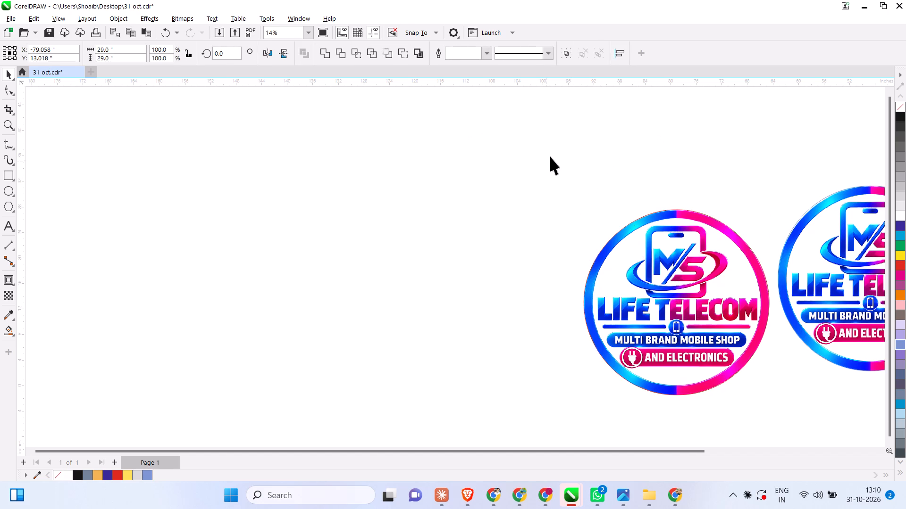
Examine how closely the Life Telecom logo's border follows the circle centred on it.
{"action": "scroll", "coordinate": [265, 228], "scroll_direction": "down", "scroll_amount": 1}
{"action": "scroll", "coordinate": [723, 287], "scroll_direction": "up", "scroll_amount": 6}
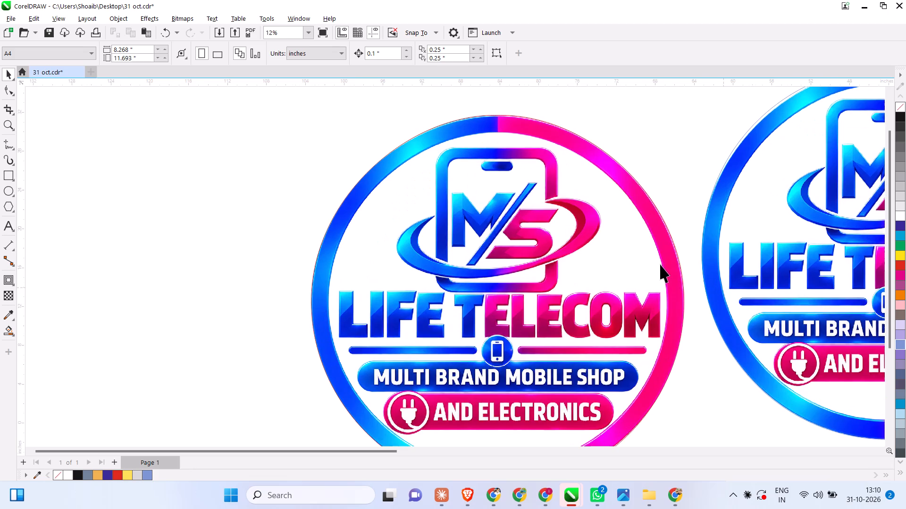
{"action": "scroll", "coordinate": [666, 271], "scroll_direction": "up", "scroll_amount": 7}
{"action": "scroll", "coordinate": [668, 271], "scroll_direction": "down", "scroll_amount": 1}
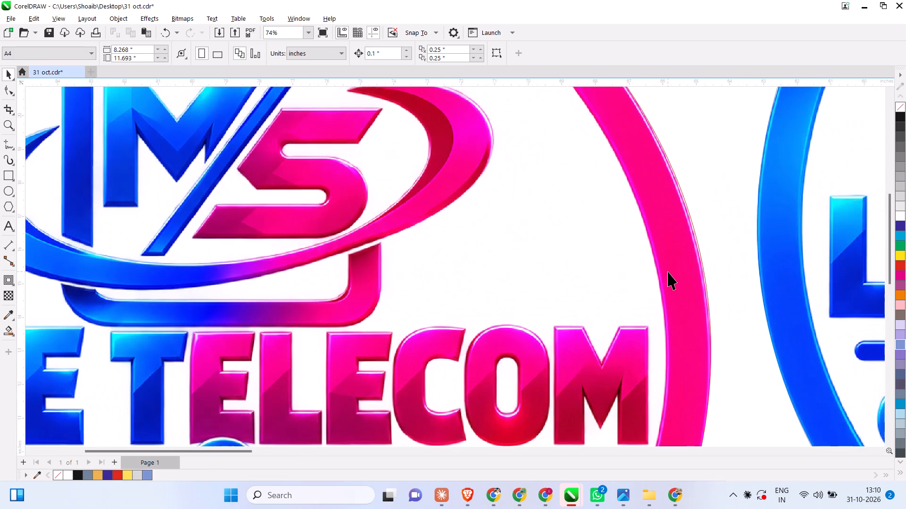
{"action": "scroll", "coordinate": [668, 271], "scroll_direction": "down", "scroll_amount": 10}
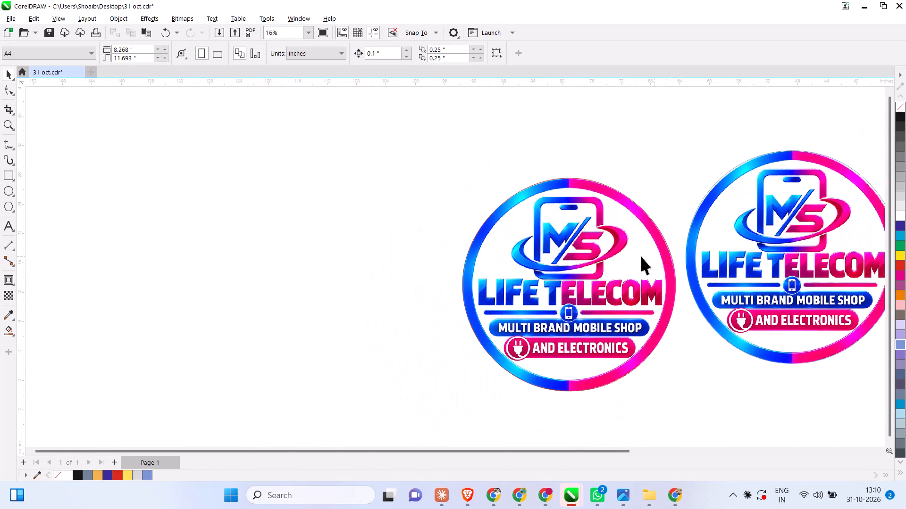
Draw a new ellipse in the empty area beside the Life Telecom logos and size it to 29 by 29 inches.
{"action": "left_click", "coordinate": [11, 187]}
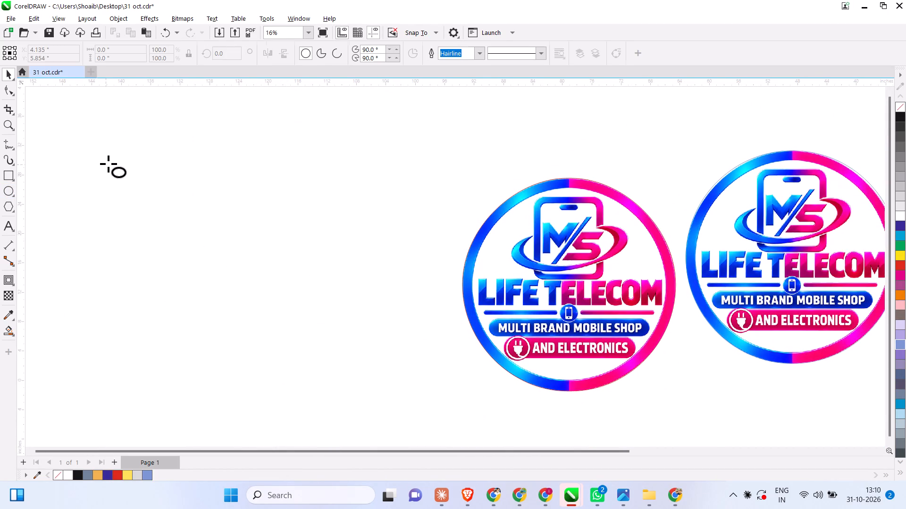
{"action": "left_click_drag", "start_coordinate": [107, 164], "coordinate": [218, 304]}
{"action": "left_click_drag", "start_coordinate": [137, 46], "coordinate": [56, 35]}
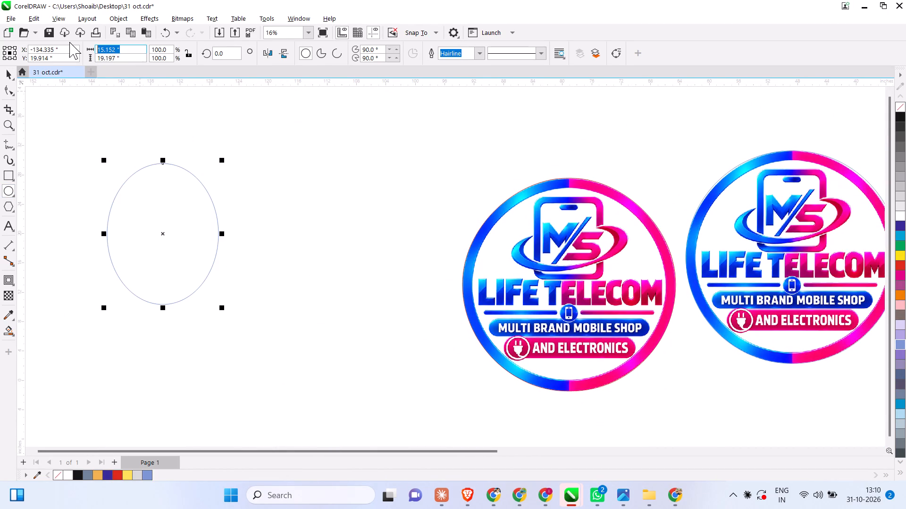
{"action": "type", "text": "29"}
{"action": "key", "text": "Tab"}
{"action": "type", "text": "29"}
{"action": "key", "text": "Return"}
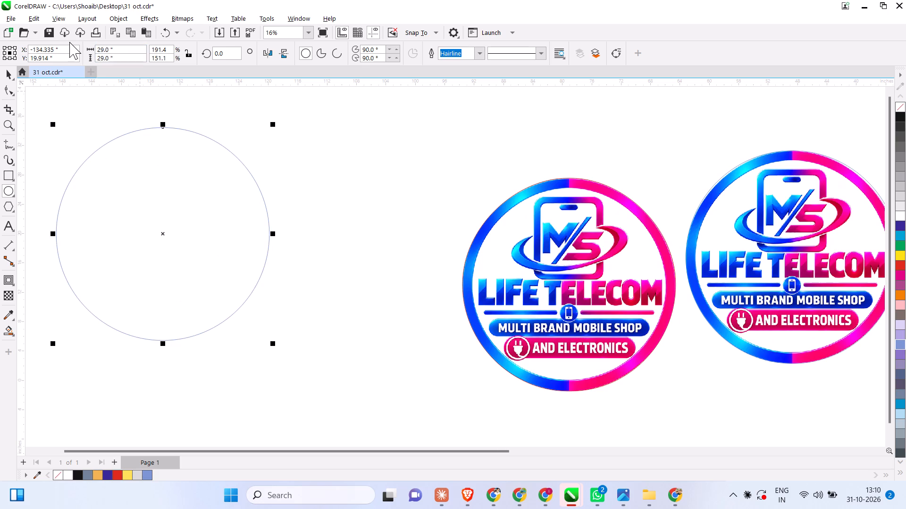
{"action": "left_click", "coordinate": [4, 73]}
{"action": "left_click", "coordinate": [452, 238]}
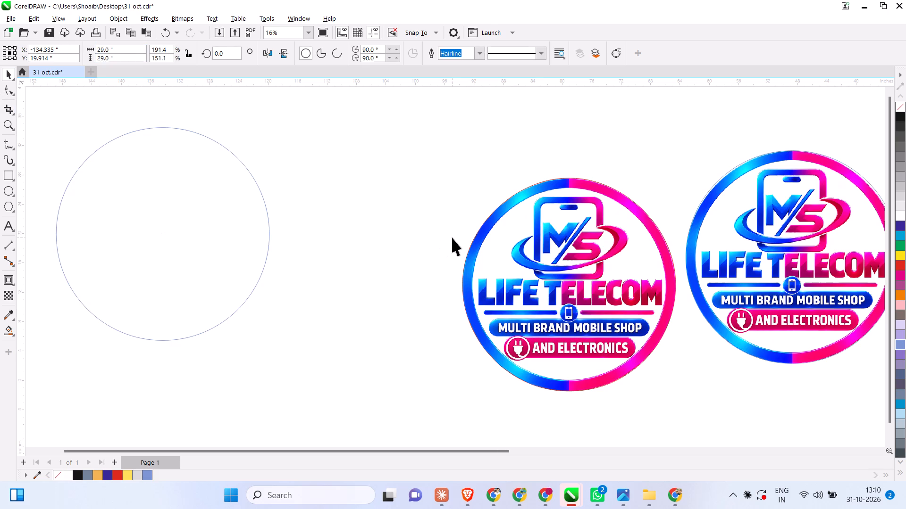
Move the Life Telecom logo off its red outline circle to about X -104.0, Y -2.8 inches.
{"action": "left_click_drag", "start_coordinate": [537, 271], "coordinate": [484, 286]}
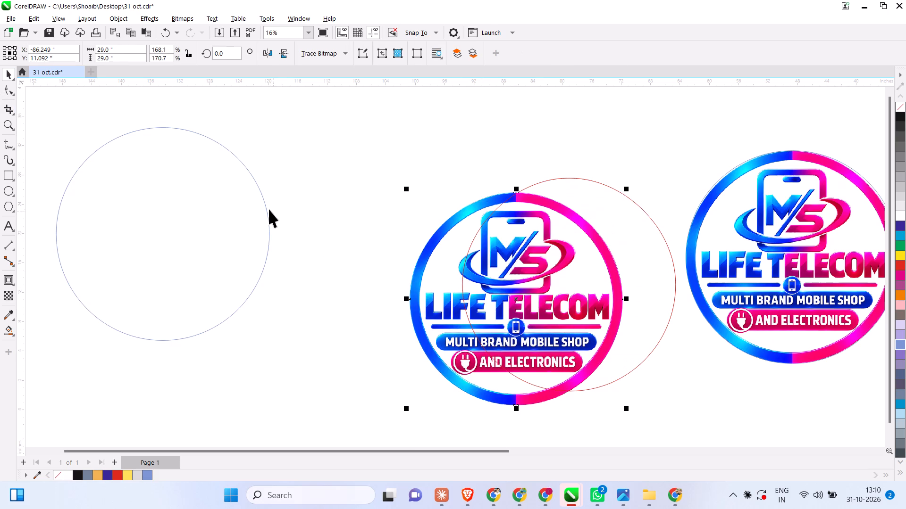
{"action": "left_click_drag", "start_coordinate": [450, 351], "coordinate": [375, 251], "text": "shift"}
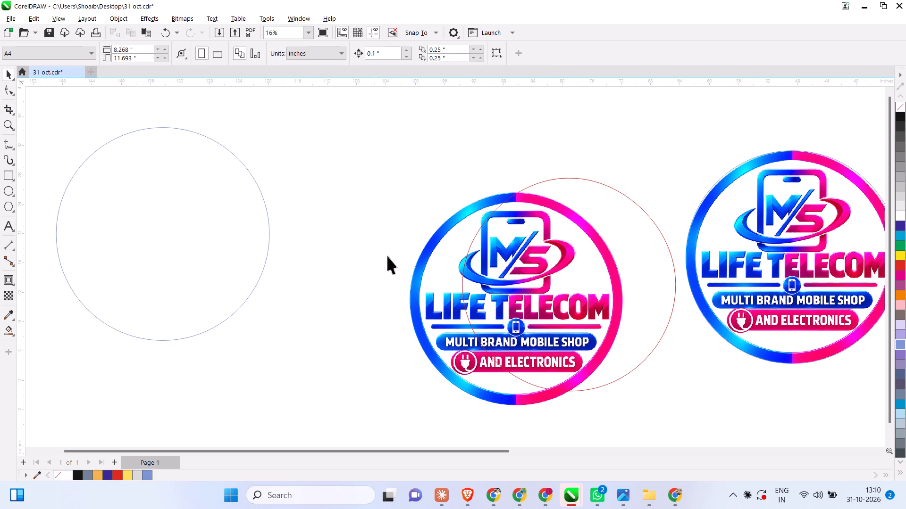
{"action": "left_click_drag", "start_coordinate": [419, 273], "coordinate": [288, 375]}
{"action": "scroll", "coordinate": [242, 340], "scroll_direction": "down", "scroll_amount": 2}
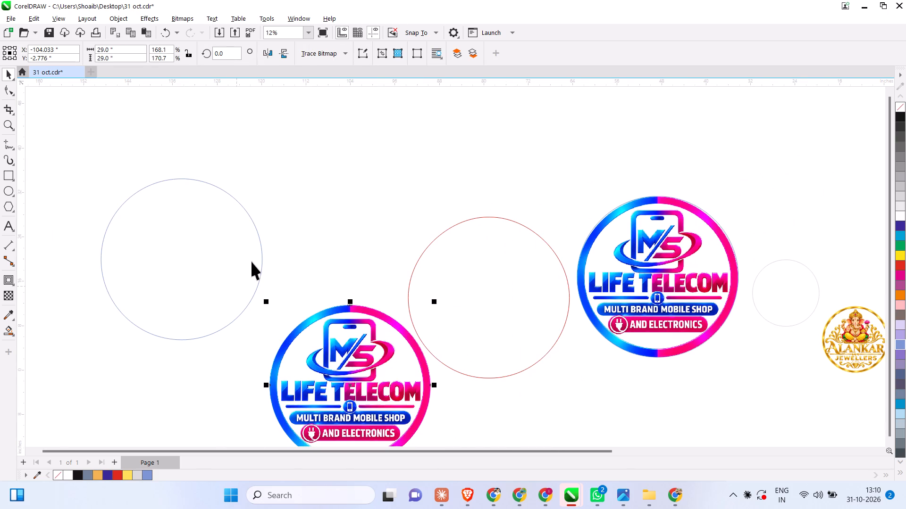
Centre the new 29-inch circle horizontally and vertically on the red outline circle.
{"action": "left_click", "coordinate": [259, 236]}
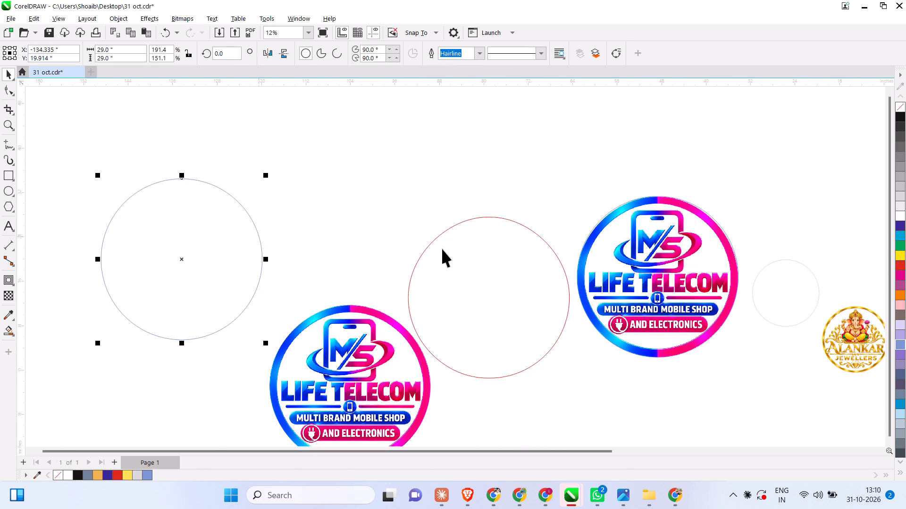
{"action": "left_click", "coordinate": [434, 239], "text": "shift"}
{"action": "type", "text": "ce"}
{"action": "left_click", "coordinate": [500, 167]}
Compare the red outline with the new 29-inch circle along their upper and lower edges.
{"action": "scroll", "coordinate": [430, 271], "scroll_direction": "up", "scroll_amount": 7}
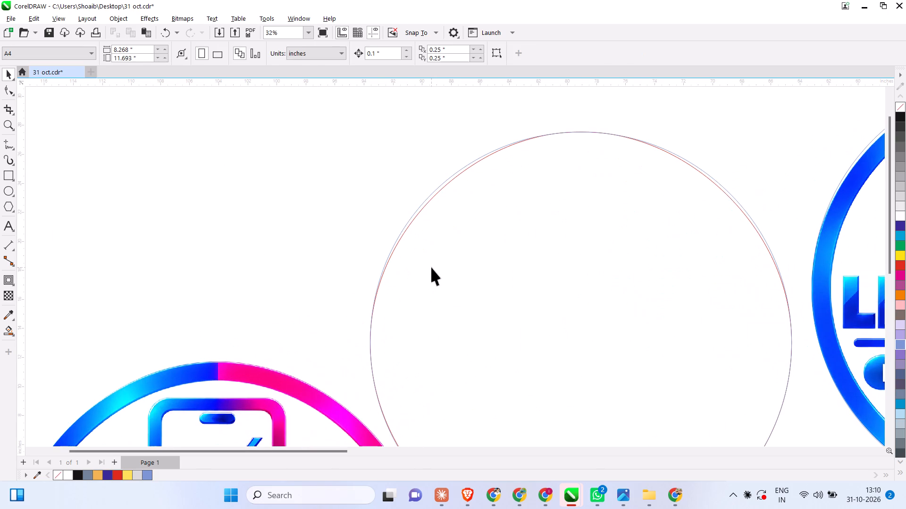
{"action": "scroll", "coordinate": [429, 259], "scroll_direction": "down", "scroll_amount": 1}
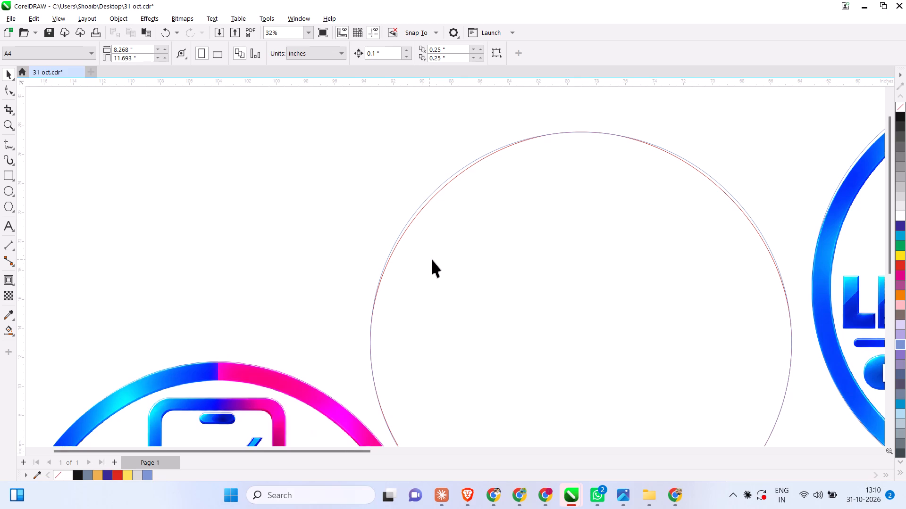
{"action": "scroll", "coordinate": [432, 259], "scroll_direction": "down", "scroll_amount": 3}
{"action": "scroll", "coordinate": [449, 215], "scroll_direction": "up", "scroll_amount": 7}
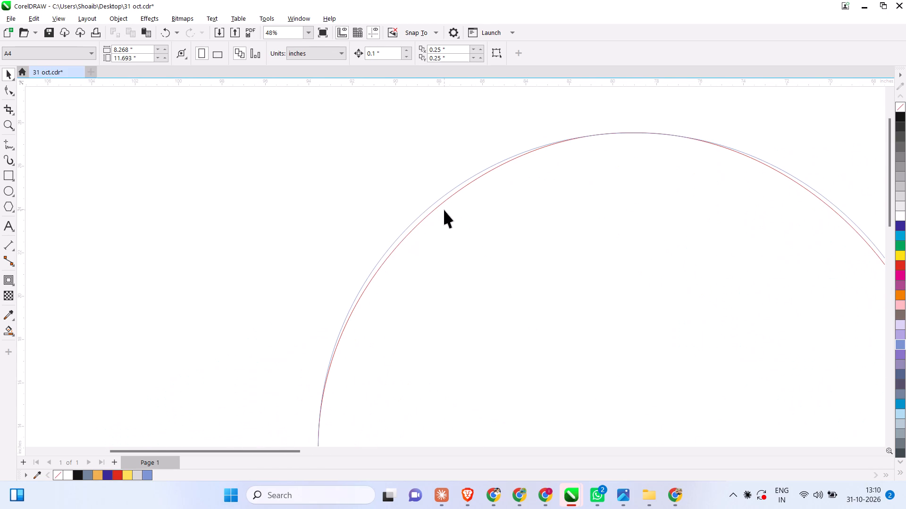
{"action": "scroll", "coordinate": [445, 210], "scroll_direction": "down", "scroll_amount": 4}
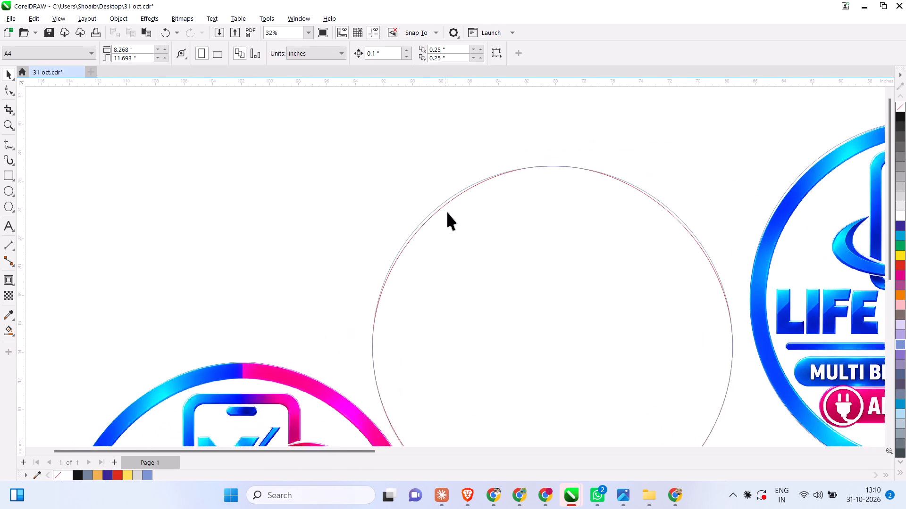
{"action": "scroll", "coordinate": [447, 212], "scroll_direction": "down", "scroll_amount": 1}
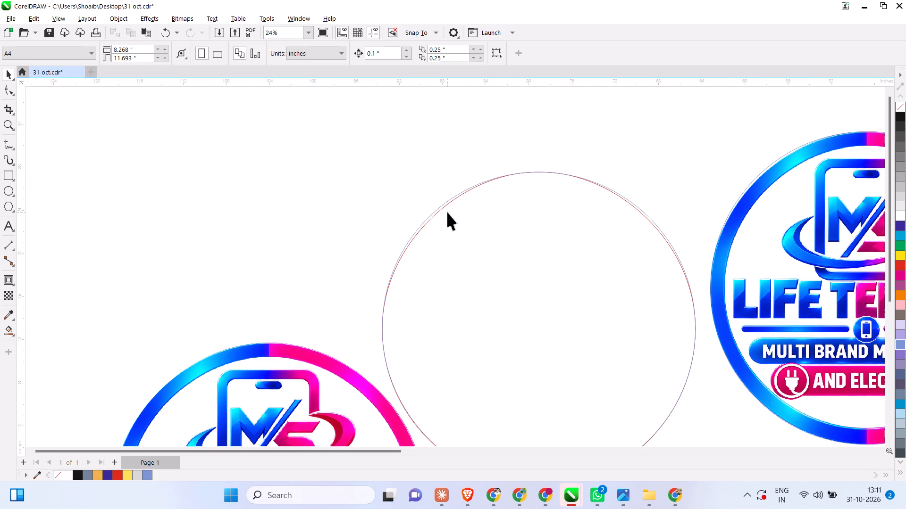
{"action": "scroll", "coordinate": [447, 217], "scroll_direction": "down", "scroll_amount": 6}
{"action": "scroll", "coordinate": [455, 232], "scroll_direction": "up", "scroll_amount": 5}
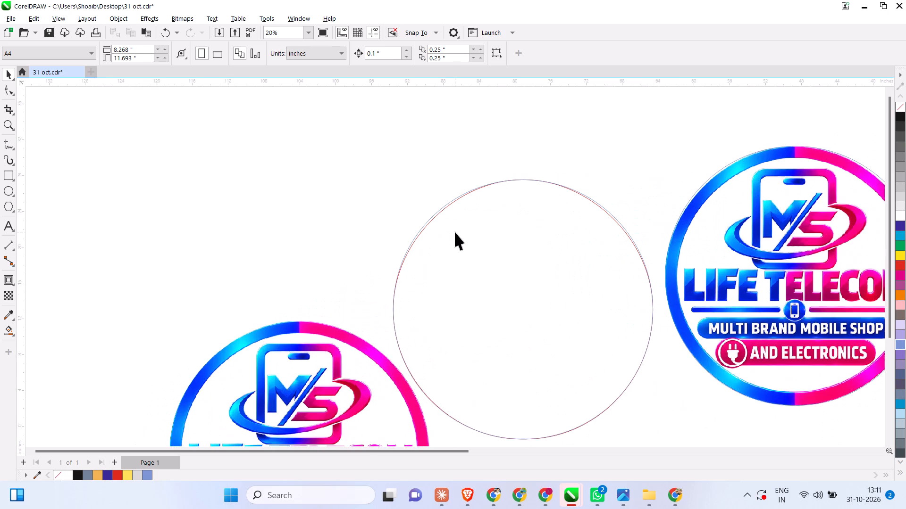
{"action": "scroll", "coordinate": [443, 420], "scroll_direction": "up", "scroll_amount": 7}
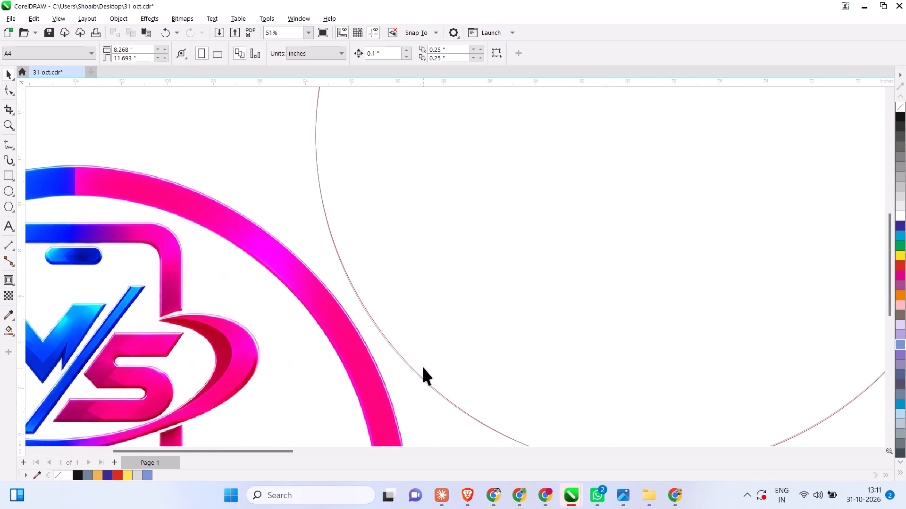
{"action": "scroll", "coordinate": [423, 366], "scroll_direction": "up", "scroll_amount": 7}
{"action": "scroll", "coordinate": [423, 366], "scroll_direction": "down", "scroll_amount": 17}
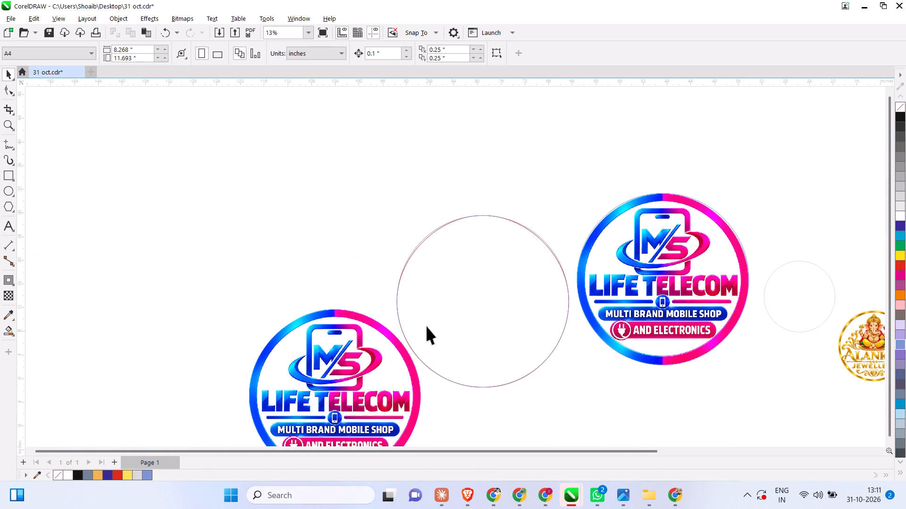
{"action": "scroll", "coordinate": [417, 301], "scroll_direction": "down", "scroll_amount": 4}
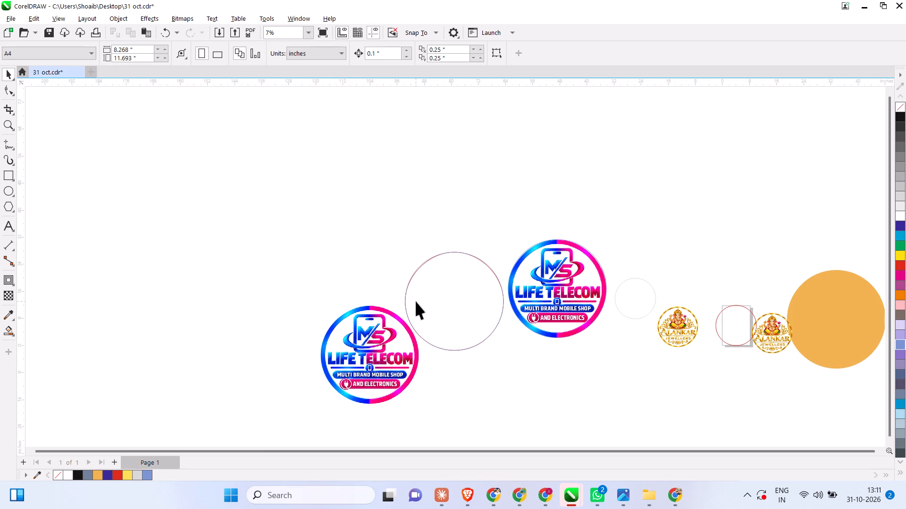
{"action": "scroll", "coordinate": [460, 263], "scroll_direction": "up", "scroll_amount": 5}
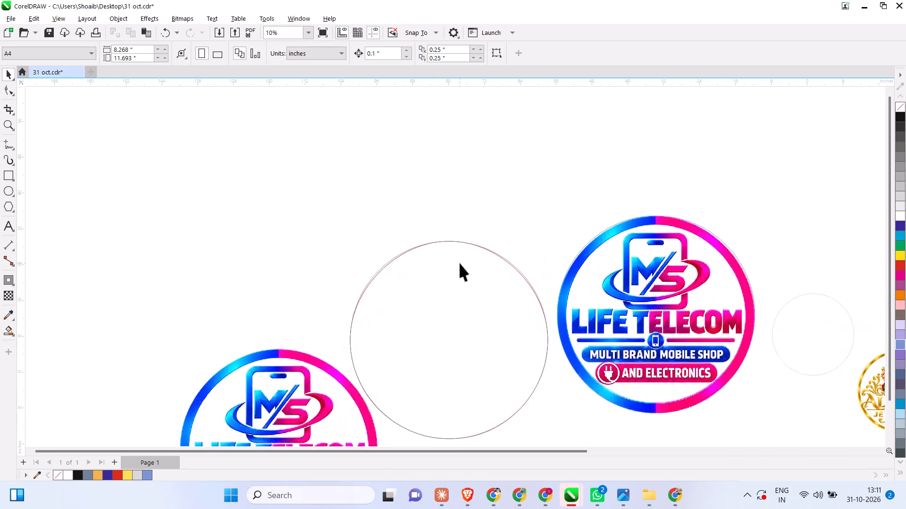
{"action": "scroll", "coordinate": [460, 263], "scroll_direction": "up", "scroll_amount": 2}
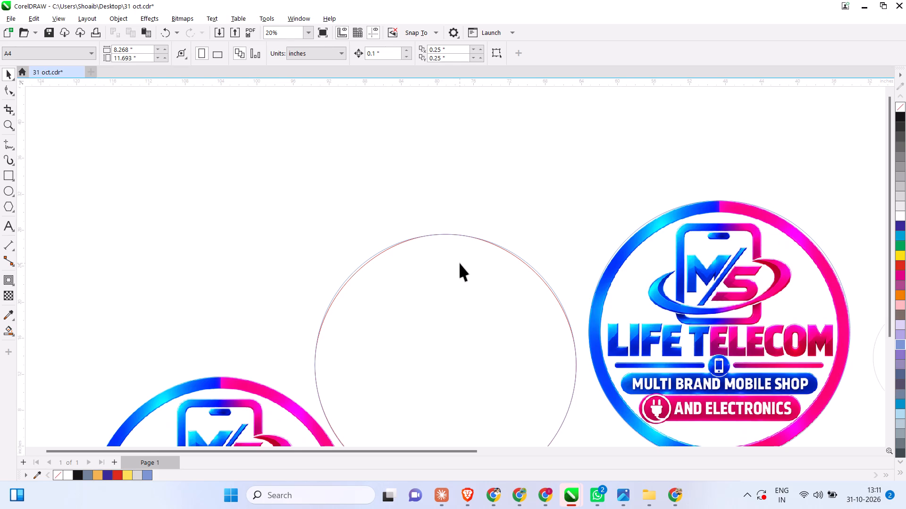
{"action": "scroll", "coordinate": [460, 263], "scroll_direction": "down", "scroll_amount": 5}
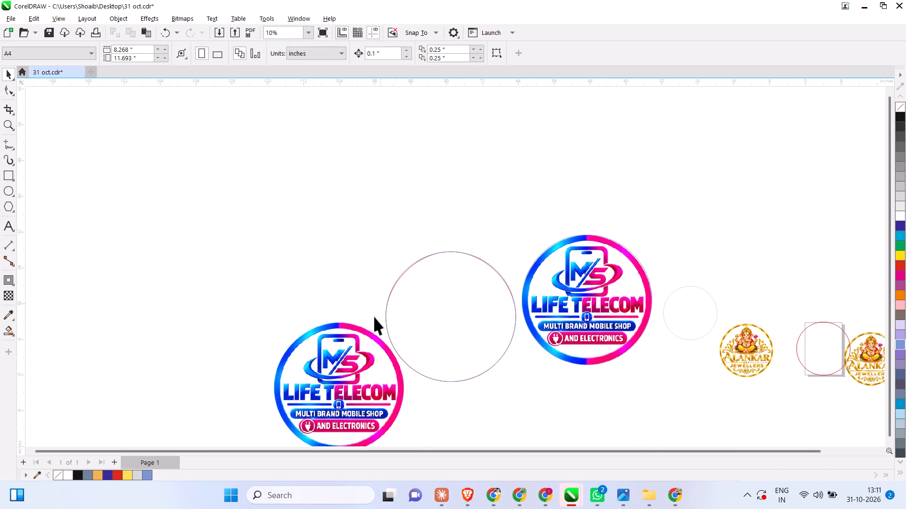
Move the loose Life Telecom logo to about X -117.8, Y 20.7 inches, clear of both circles.
{"action": "scroll", "coordinate": [374, 317], "scroll_direction": "up", "scroll_amount": 4}
{"action": "left_click", "coordinate": [354, 340]}
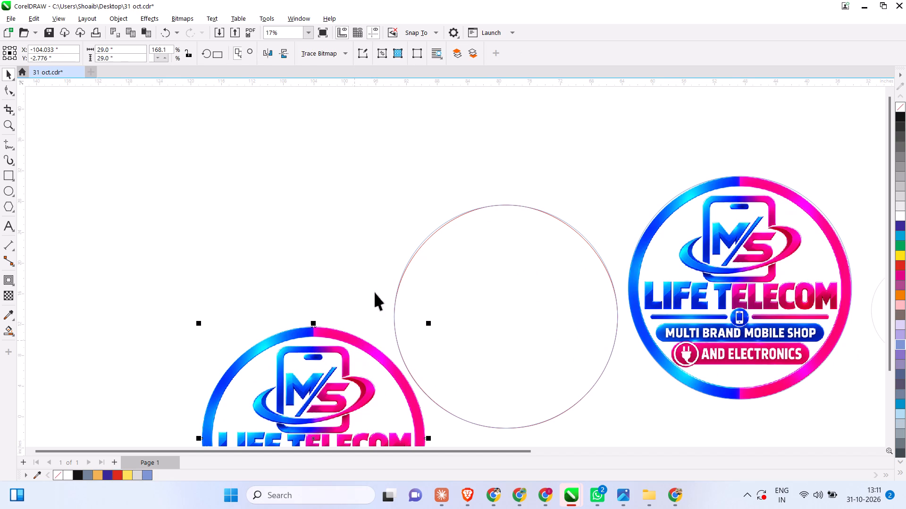
{"action": "left_click", "coordinate": [413, 257]}
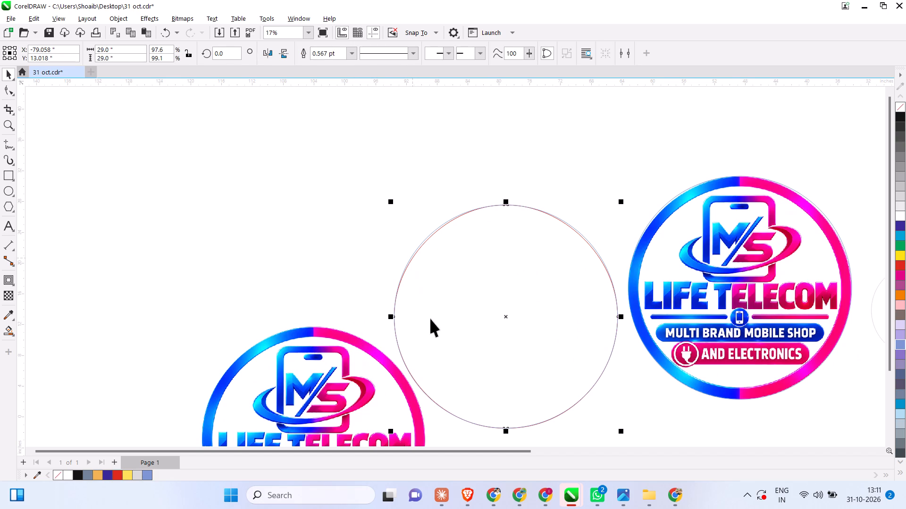
{"action": "left_click_drag", "start_coordinate": [348, 339], "coordinate": [505, 267]}
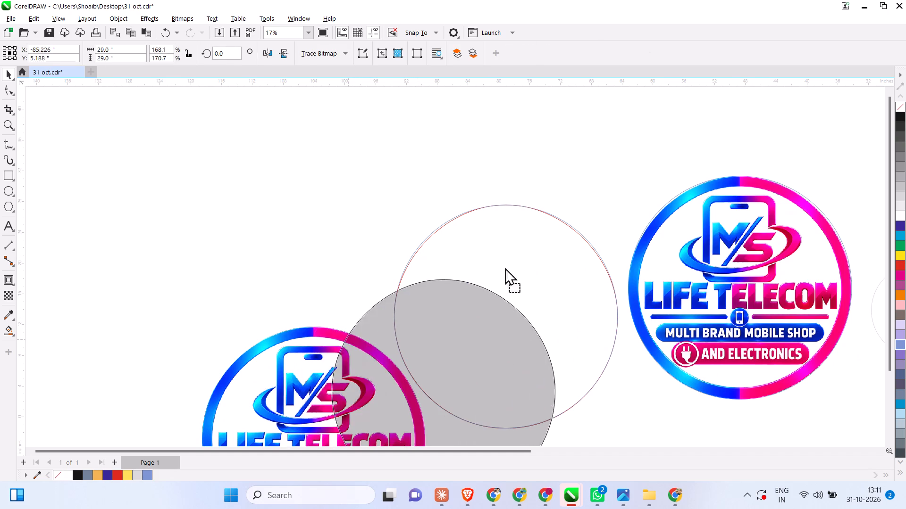
{"action": "left_click_drag", "start_coordinate": [505, 267], "coordinate": [242, 159]}
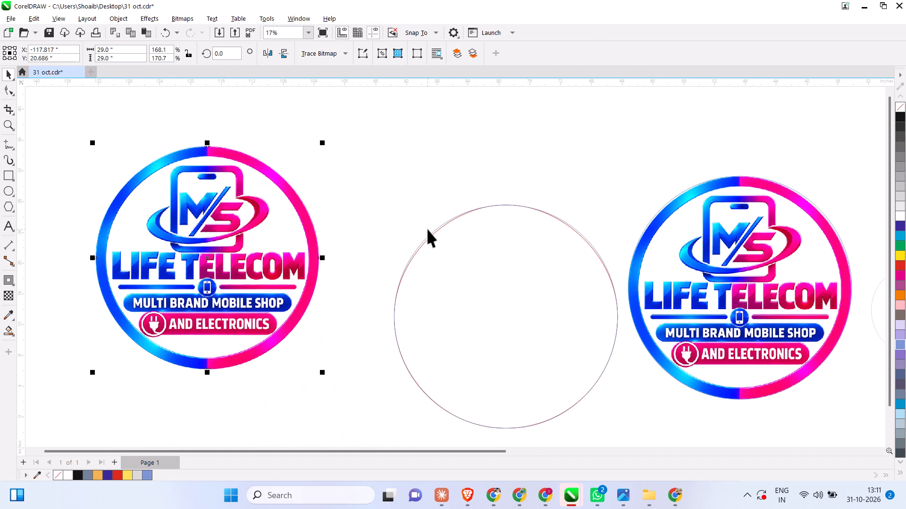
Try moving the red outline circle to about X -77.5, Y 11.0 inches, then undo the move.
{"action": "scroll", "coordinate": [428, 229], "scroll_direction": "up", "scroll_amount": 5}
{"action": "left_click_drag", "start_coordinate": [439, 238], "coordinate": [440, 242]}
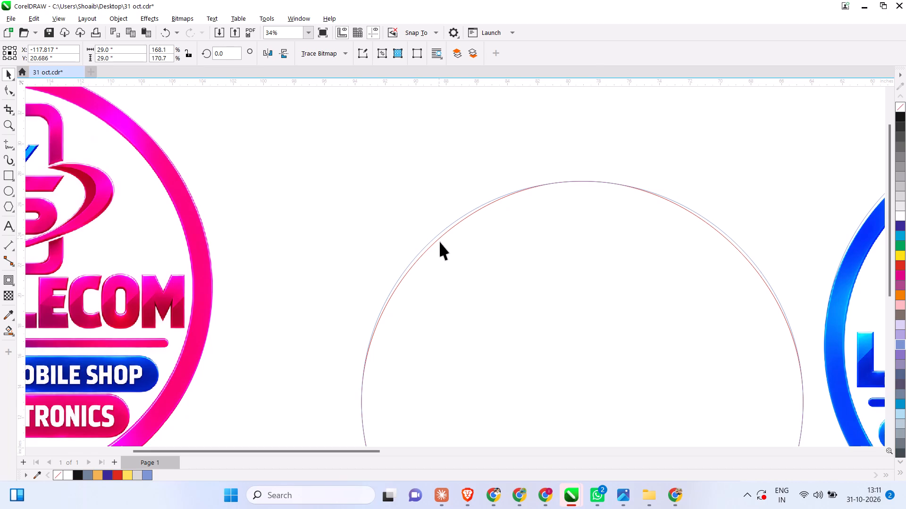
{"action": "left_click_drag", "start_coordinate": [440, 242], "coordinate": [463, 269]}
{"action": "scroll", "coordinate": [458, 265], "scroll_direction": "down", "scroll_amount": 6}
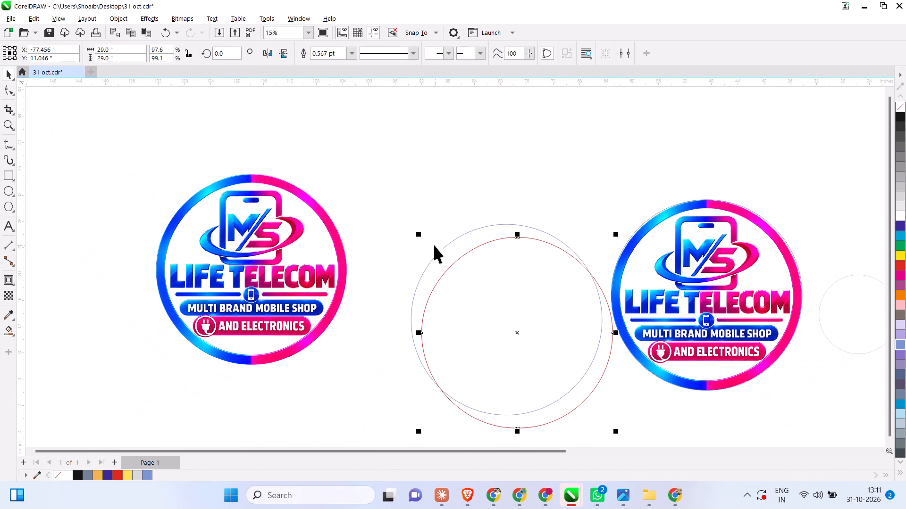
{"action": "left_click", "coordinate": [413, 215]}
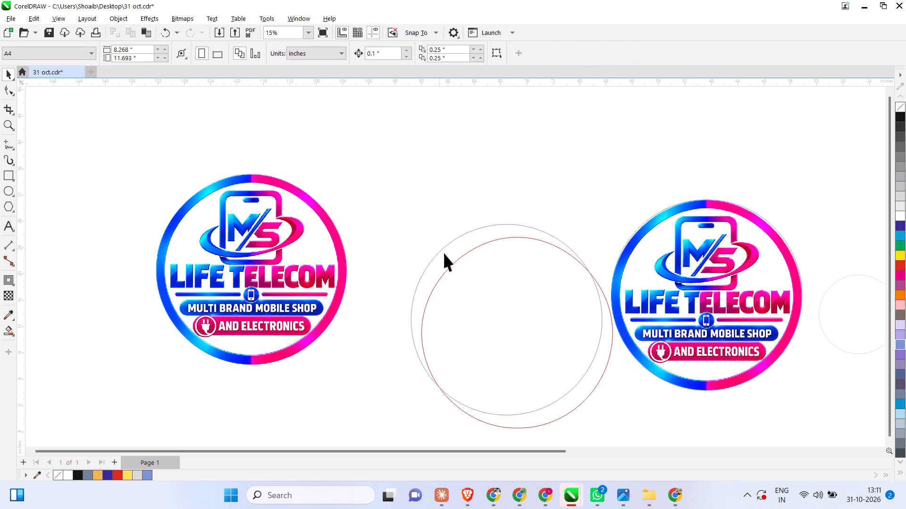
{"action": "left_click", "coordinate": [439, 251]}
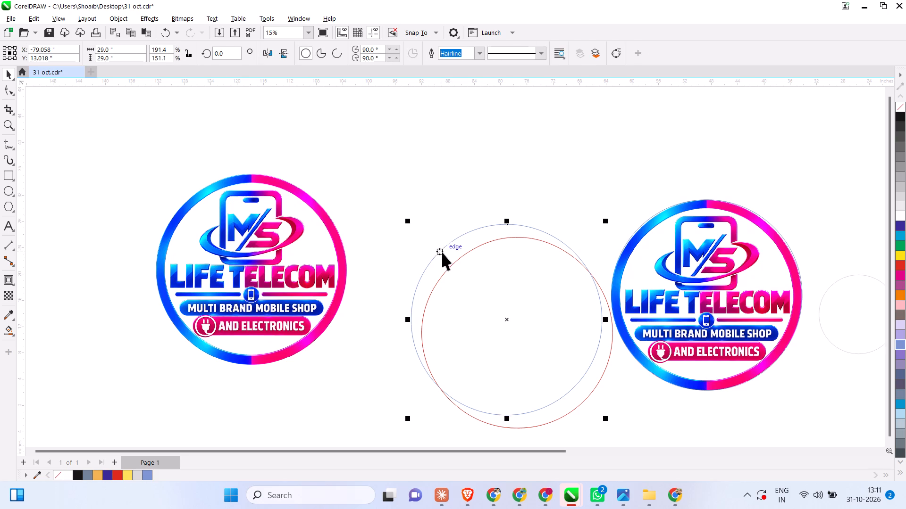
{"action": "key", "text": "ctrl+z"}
Pull the new 29-inch circle off the red outline and centre it horizontally and vertically on the loose Life Telecom logo.
{"action": "left_click", "coordinate": [466, 175]}
{"action": "scroll", "coordinate": [435, 240], "scroll_direction": "up", "scroll_amount": 9}
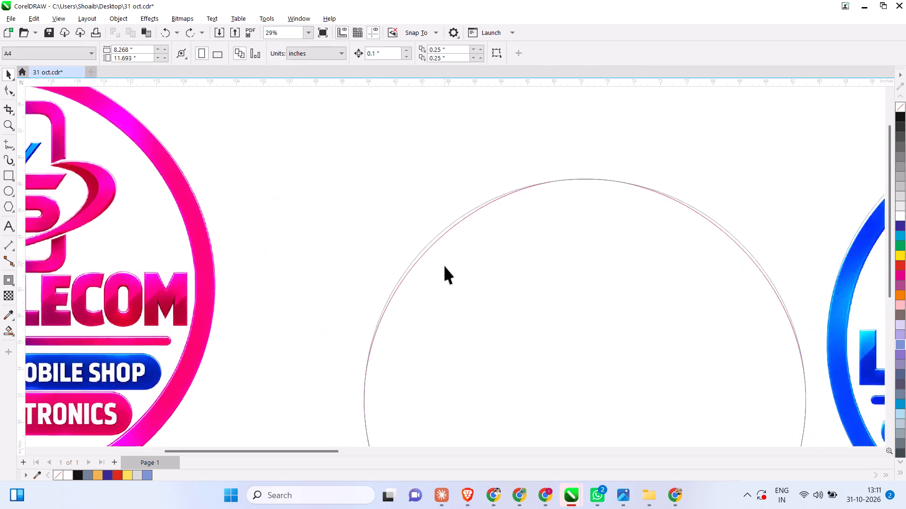
{"action": "scroll", "coordinate": [445, 266], "scroll_direction": "up", "scroll_amount": 3}
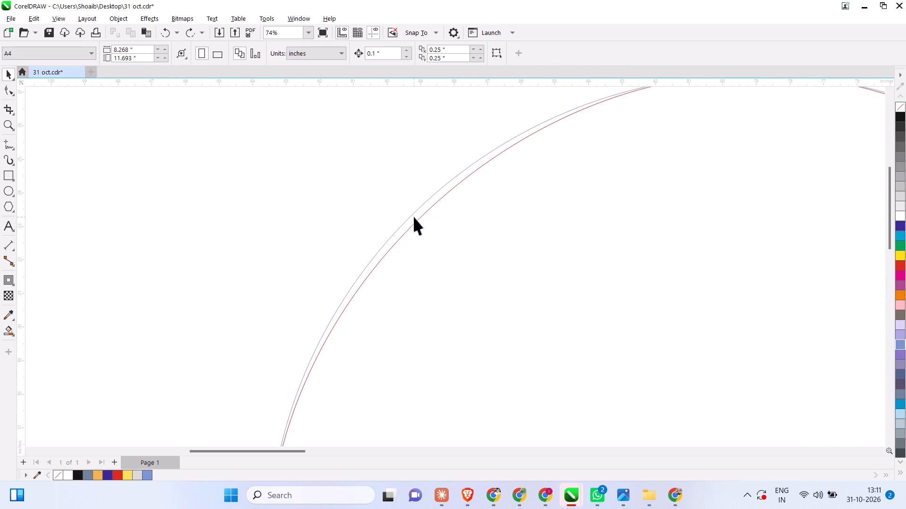
{"action": "left_click_drag", "start_coordinate": [412, 215], "coordinate": [349, 238]}
{"action": "scroll", "coordinate": [381, 283], "scroll_direction": "down", "scroll_amount": 6}
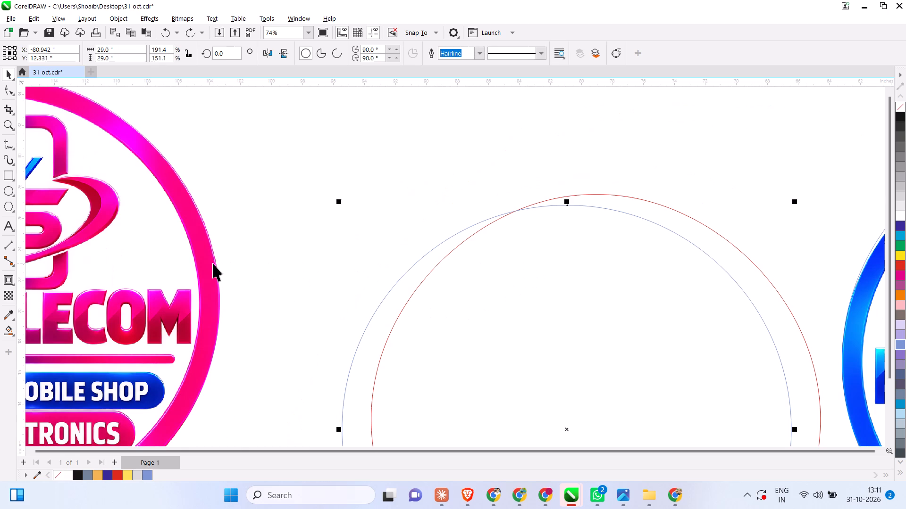
{"action": "left_click", "coordinate": [213, 263], "text": "shift"}
{"action": "type", "text": "ce"}
{"action": "scroll", "coordinate": [313, 224], "scroll_direction": "down", "scroll_amount": 3}
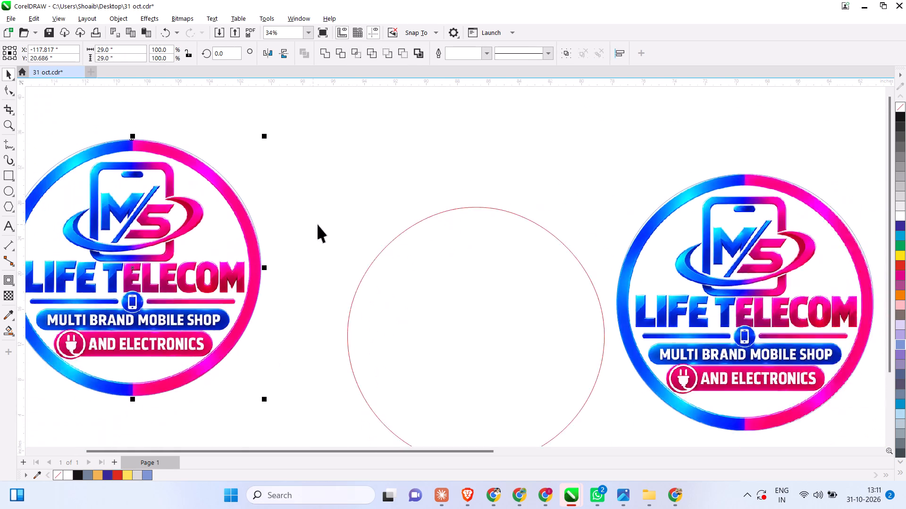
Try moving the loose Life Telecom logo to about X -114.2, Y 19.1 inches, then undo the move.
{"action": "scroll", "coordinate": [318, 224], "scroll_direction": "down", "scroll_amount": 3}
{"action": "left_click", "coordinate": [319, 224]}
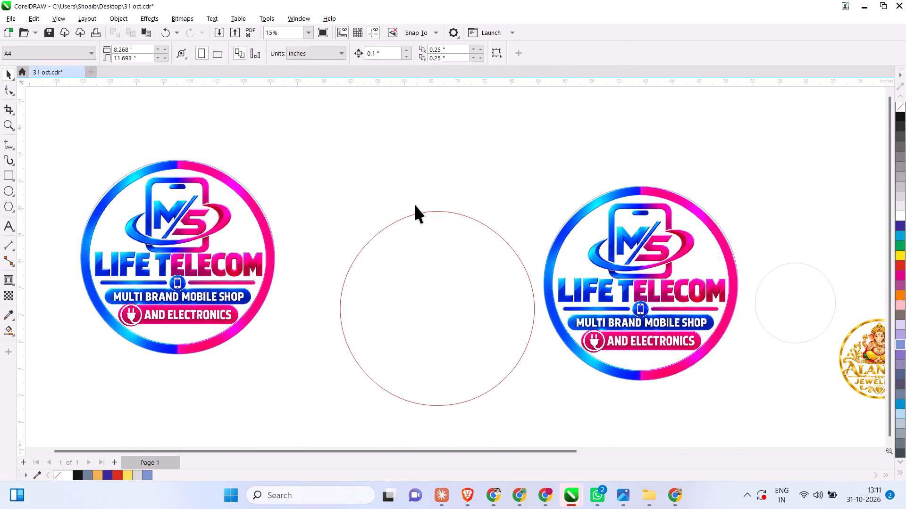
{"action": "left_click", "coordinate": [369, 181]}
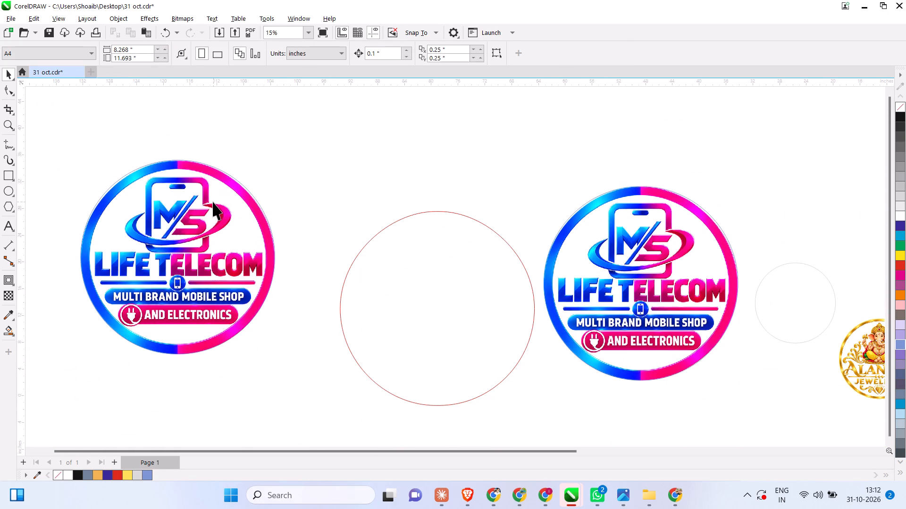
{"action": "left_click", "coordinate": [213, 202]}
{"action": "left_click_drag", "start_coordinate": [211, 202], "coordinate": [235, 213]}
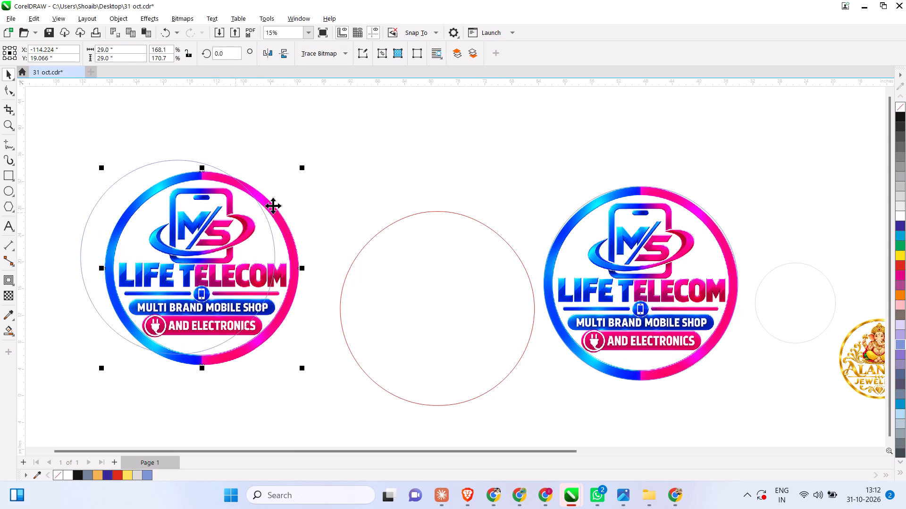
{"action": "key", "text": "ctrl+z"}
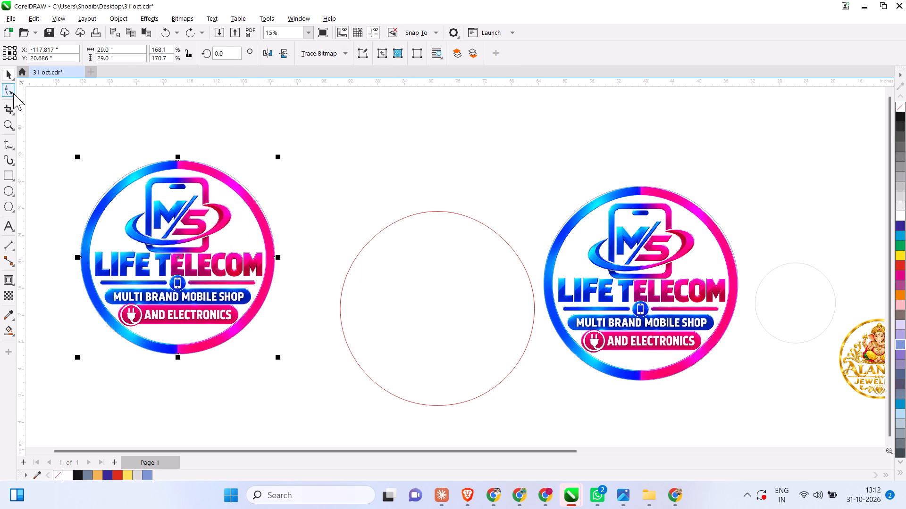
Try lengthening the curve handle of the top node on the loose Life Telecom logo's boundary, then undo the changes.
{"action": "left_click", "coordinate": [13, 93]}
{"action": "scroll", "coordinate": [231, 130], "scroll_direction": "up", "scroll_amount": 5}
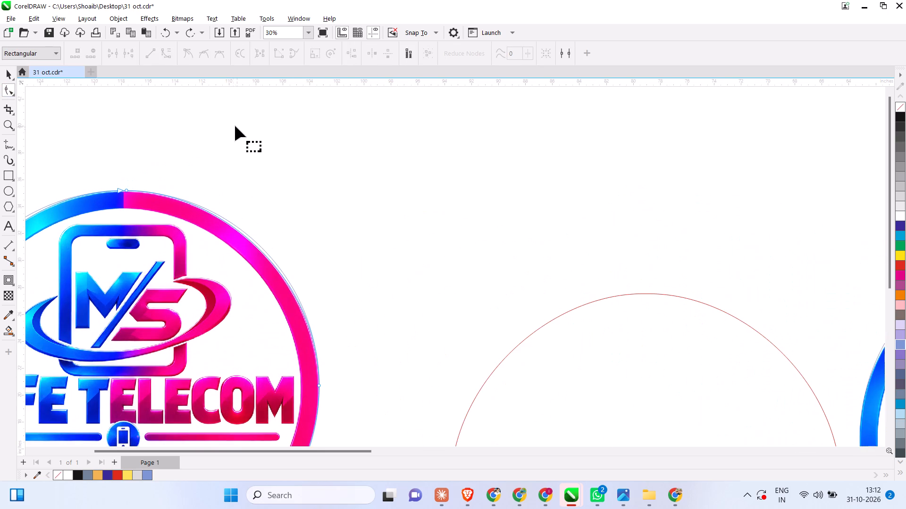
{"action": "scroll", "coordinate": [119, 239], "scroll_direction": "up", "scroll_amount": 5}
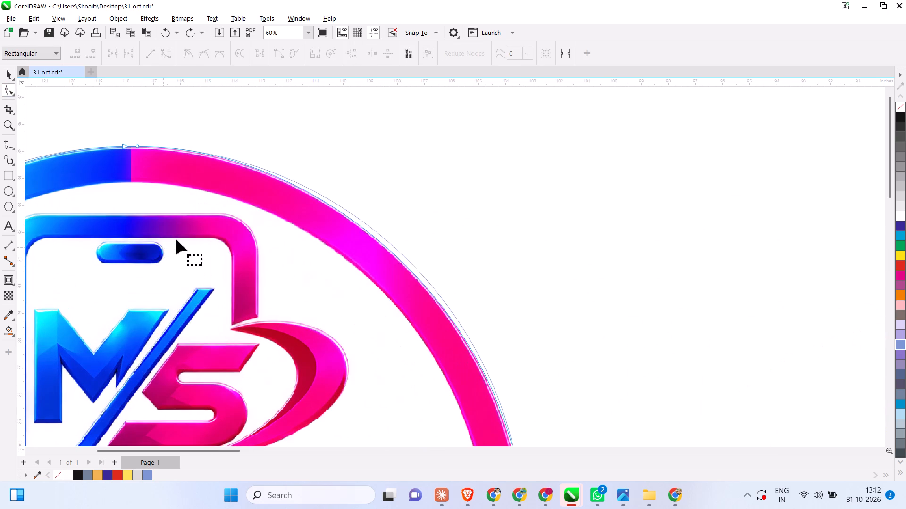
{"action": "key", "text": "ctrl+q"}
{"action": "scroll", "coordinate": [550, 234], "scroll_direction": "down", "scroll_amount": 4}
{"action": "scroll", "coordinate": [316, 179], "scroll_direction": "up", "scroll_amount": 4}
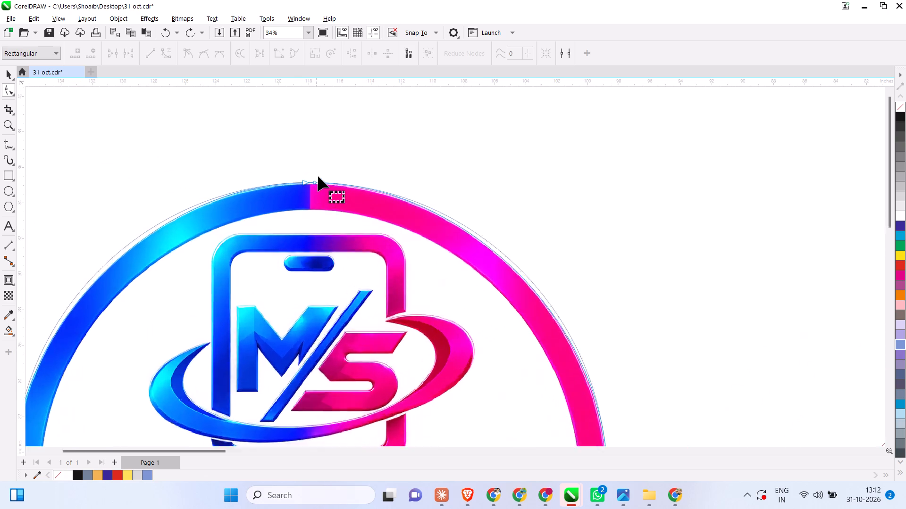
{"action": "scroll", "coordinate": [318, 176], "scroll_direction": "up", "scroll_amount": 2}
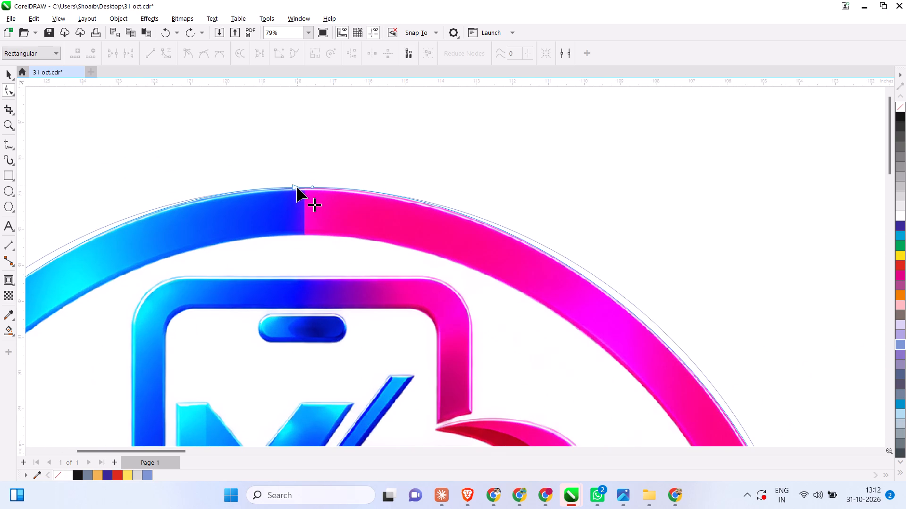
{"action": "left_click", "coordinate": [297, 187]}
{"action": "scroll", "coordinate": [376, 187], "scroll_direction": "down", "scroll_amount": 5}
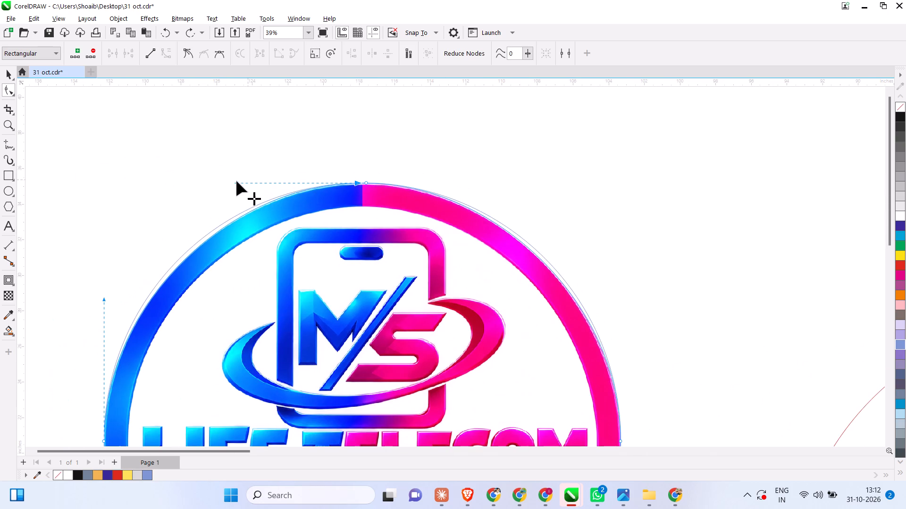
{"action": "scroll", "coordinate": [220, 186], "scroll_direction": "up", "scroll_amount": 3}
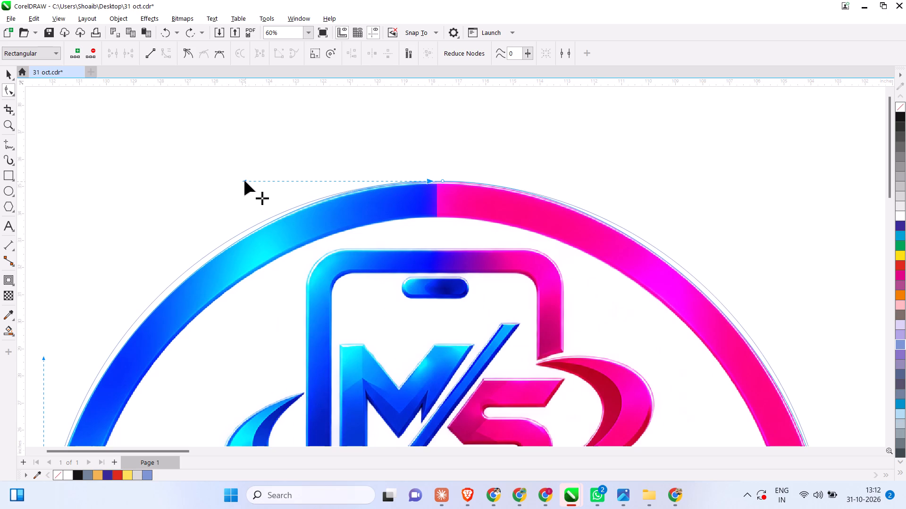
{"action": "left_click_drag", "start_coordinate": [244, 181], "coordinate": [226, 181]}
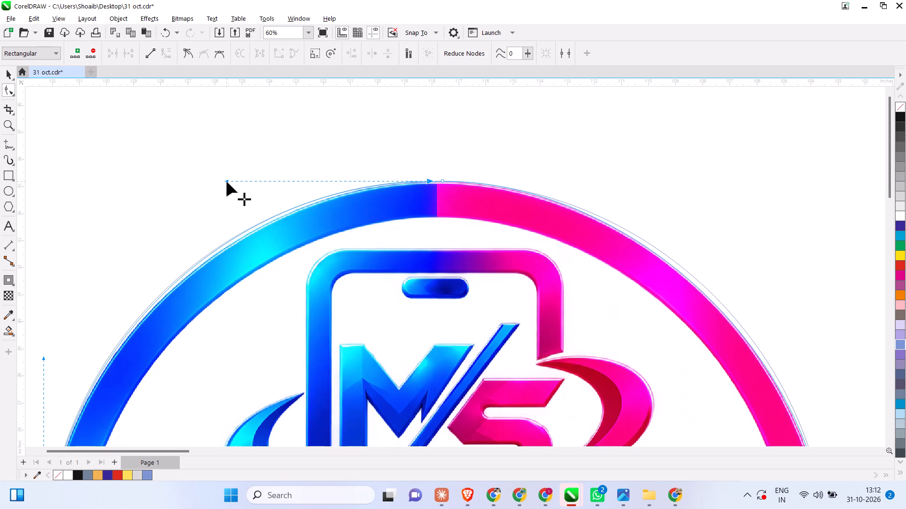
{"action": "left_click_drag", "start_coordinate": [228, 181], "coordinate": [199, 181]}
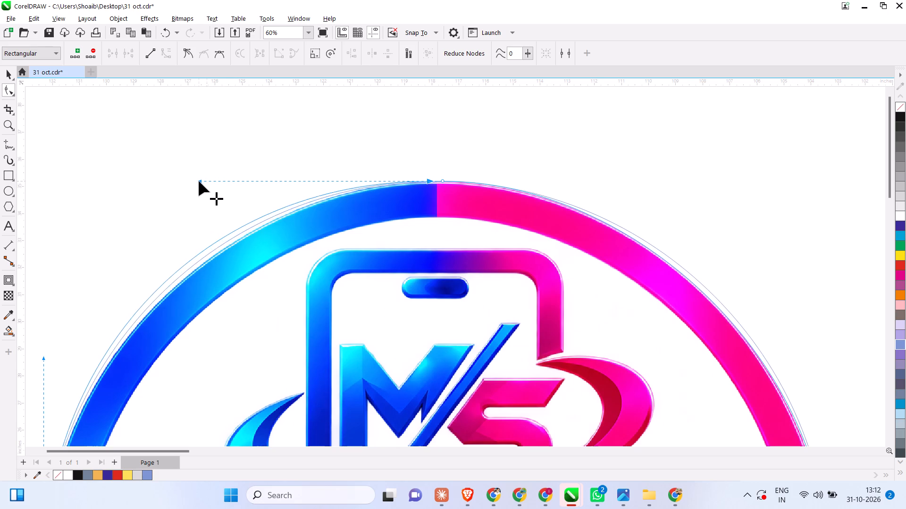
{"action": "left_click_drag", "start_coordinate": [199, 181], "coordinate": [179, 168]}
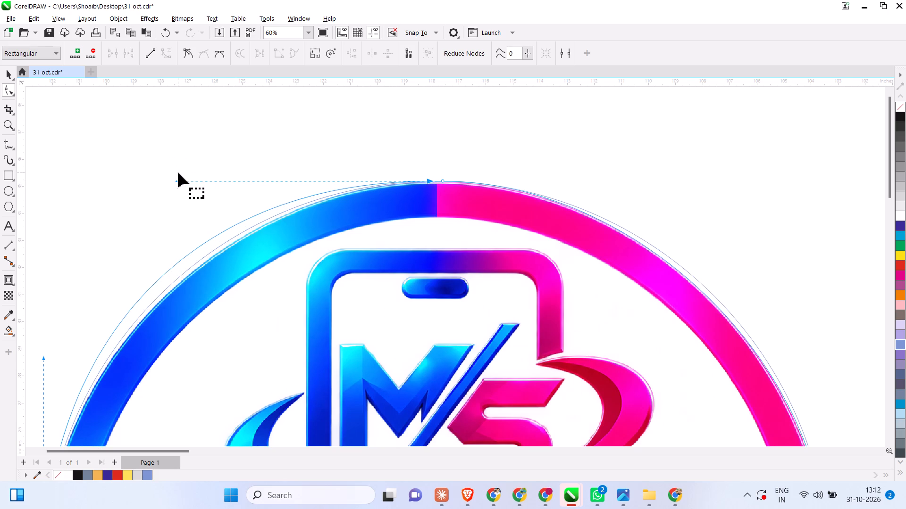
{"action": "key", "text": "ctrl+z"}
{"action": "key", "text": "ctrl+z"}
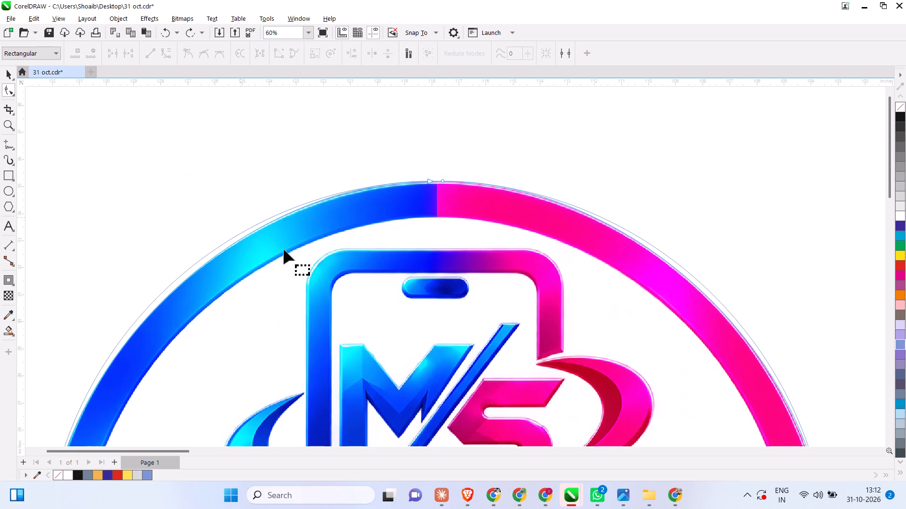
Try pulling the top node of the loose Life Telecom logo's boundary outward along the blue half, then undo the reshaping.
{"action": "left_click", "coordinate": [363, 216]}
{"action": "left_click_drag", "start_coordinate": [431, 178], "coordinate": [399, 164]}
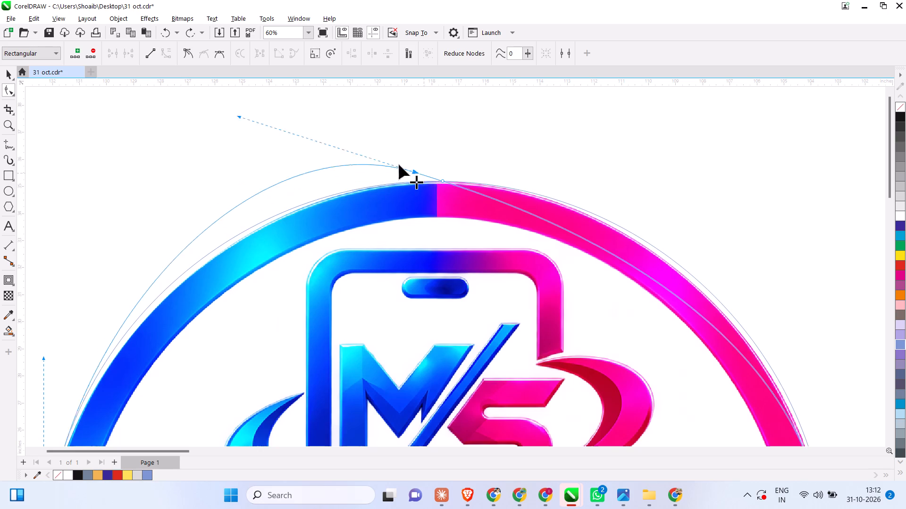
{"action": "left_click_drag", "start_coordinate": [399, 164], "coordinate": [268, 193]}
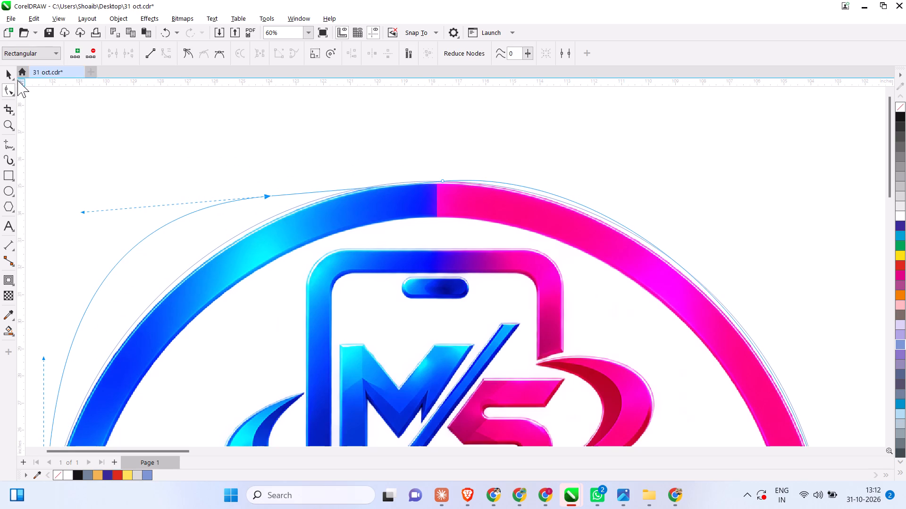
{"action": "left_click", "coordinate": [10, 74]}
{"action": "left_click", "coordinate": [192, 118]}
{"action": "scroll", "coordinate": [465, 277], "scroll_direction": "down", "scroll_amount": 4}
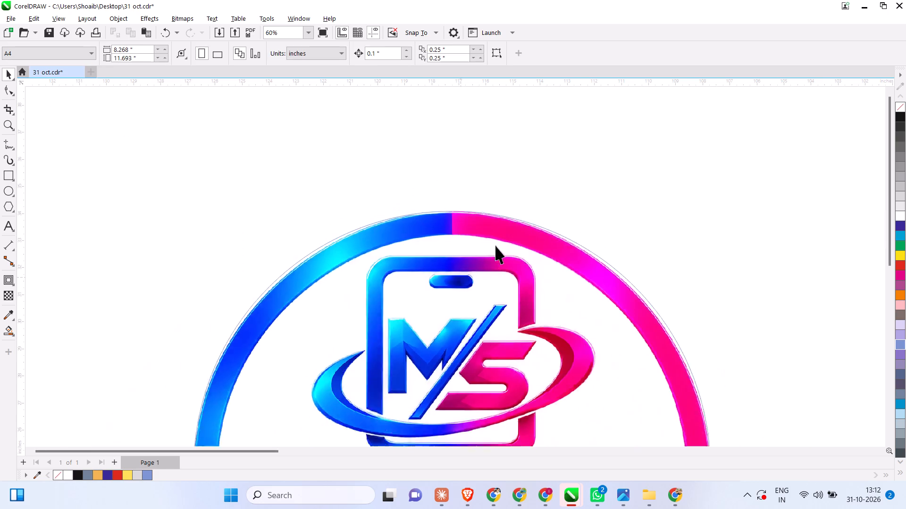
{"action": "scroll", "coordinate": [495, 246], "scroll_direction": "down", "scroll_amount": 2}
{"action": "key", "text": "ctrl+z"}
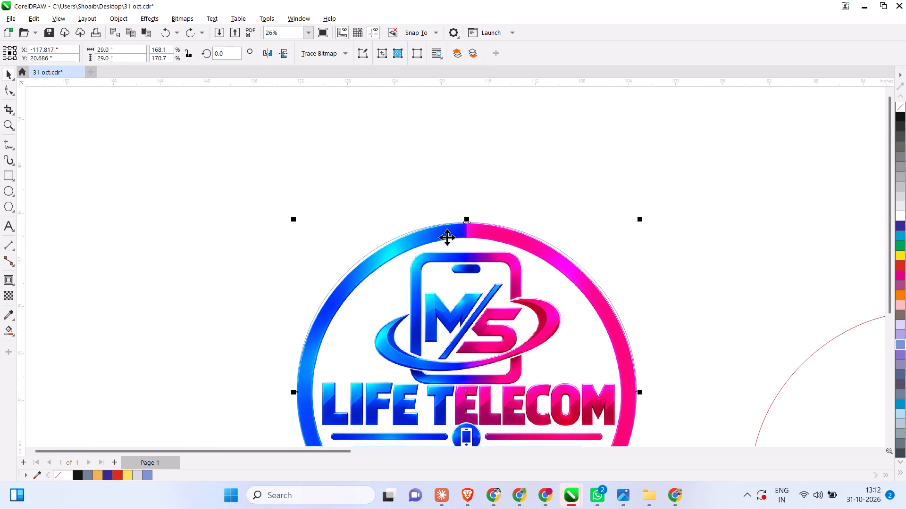
Undo the vertical centring of the thin 29-inch circle on the loose Life Telecom logo.
{"action": "left_click", "coordinate": [2, 92]}
{"action": "left_click_drag", "start_coordinate": [397, 254], "coordinate": [472, 290]}
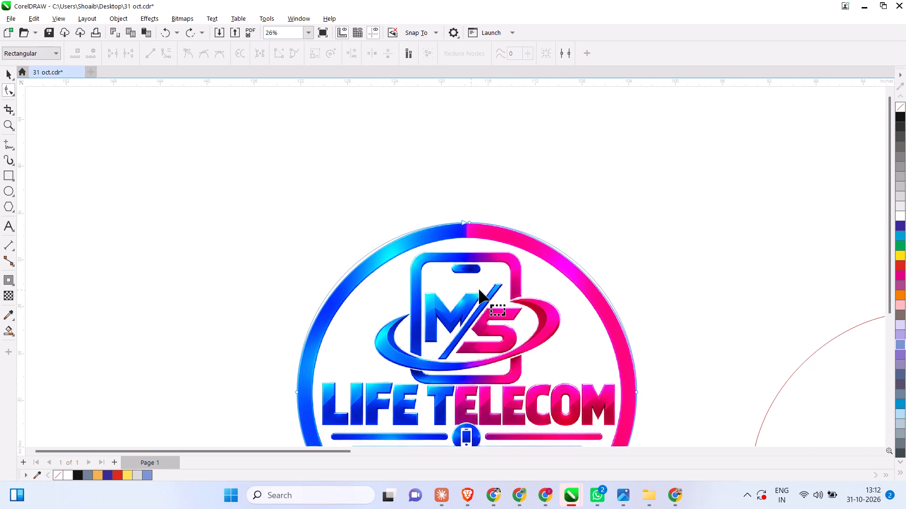
{"action": "key", "text": "ctrl+z"}
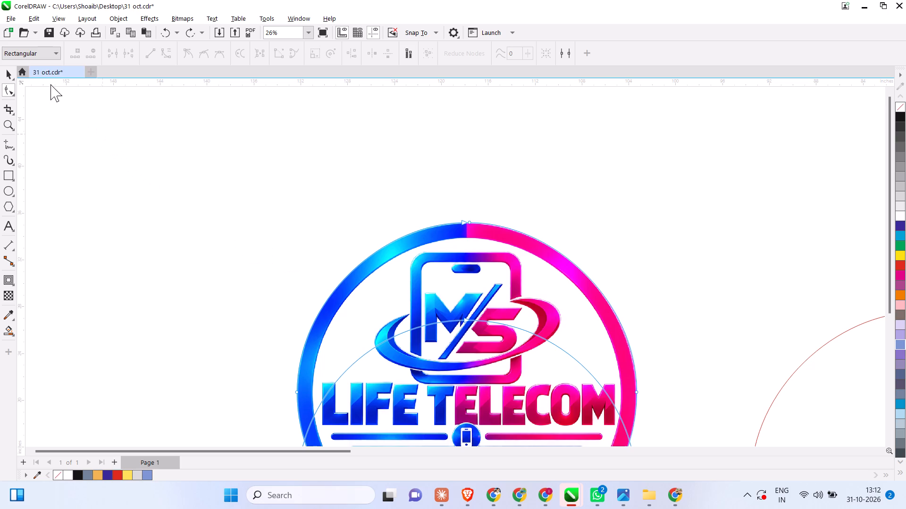
Move the loose Life Telecom logo up and away from the thin 29-inch circle to about X -125.9, Y 27.7 inches.
{"action": "left_click", "coordinate": [11, 75]}
{"action": "left_click", "coordinate": [60, 139]}
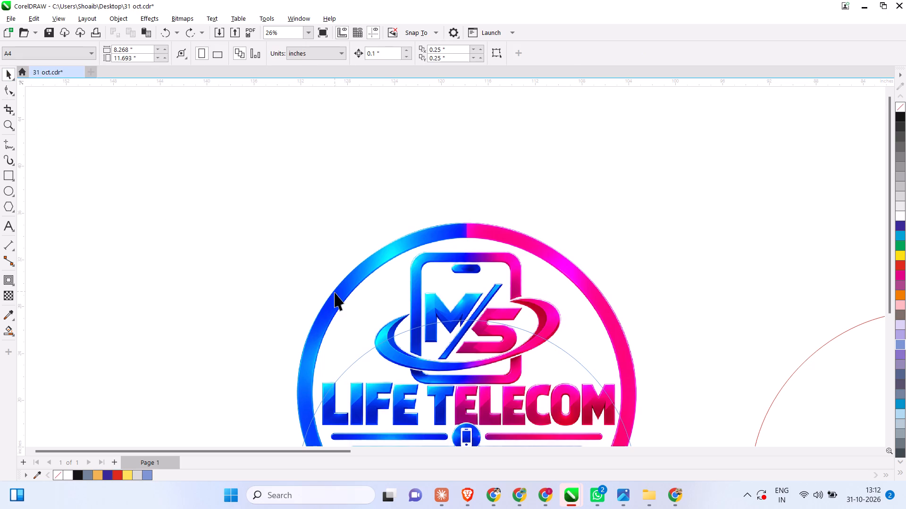
{"action": "left_click_drag", "start_coordinate": [335, 292], "coordinate": [247, 225]}
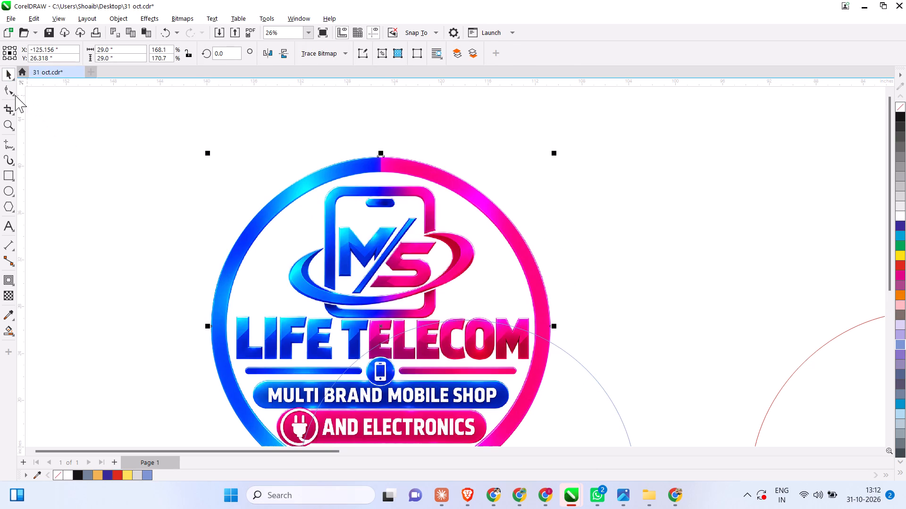
{"action": "left_click", "coordinate": [7, 93]}
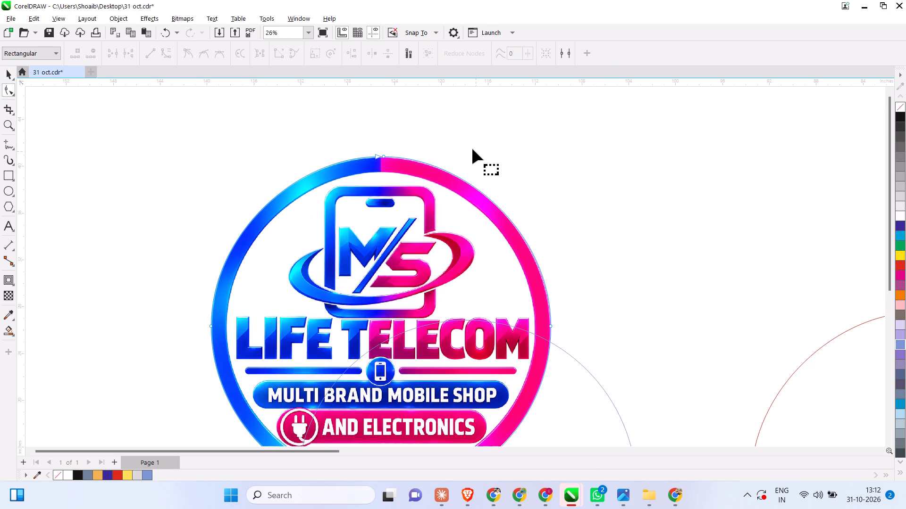
{"action": "key", "text": "ctrl+q"}
{"action": "scroll", "coordinate": [360, 142], "scroll_direction": "up", "scroll_amount": 4}
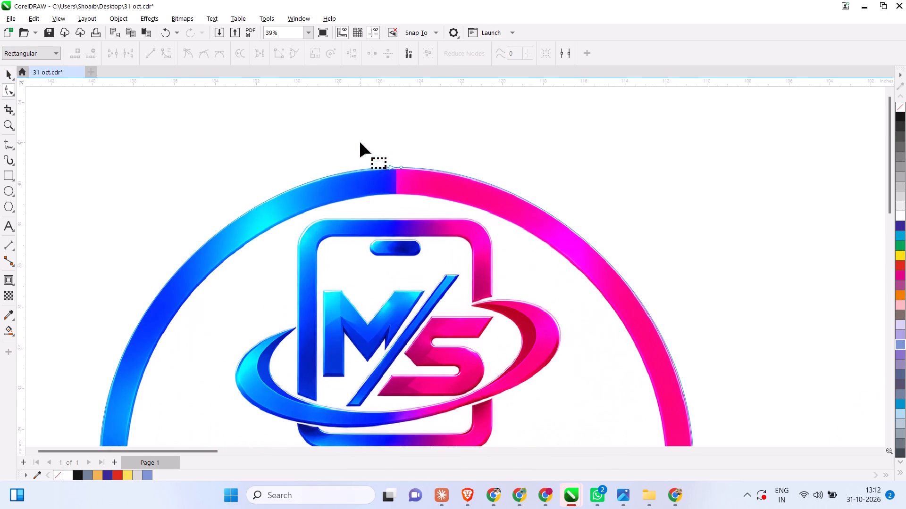
{"action": "left_click", "coordinate": [8, 79]}
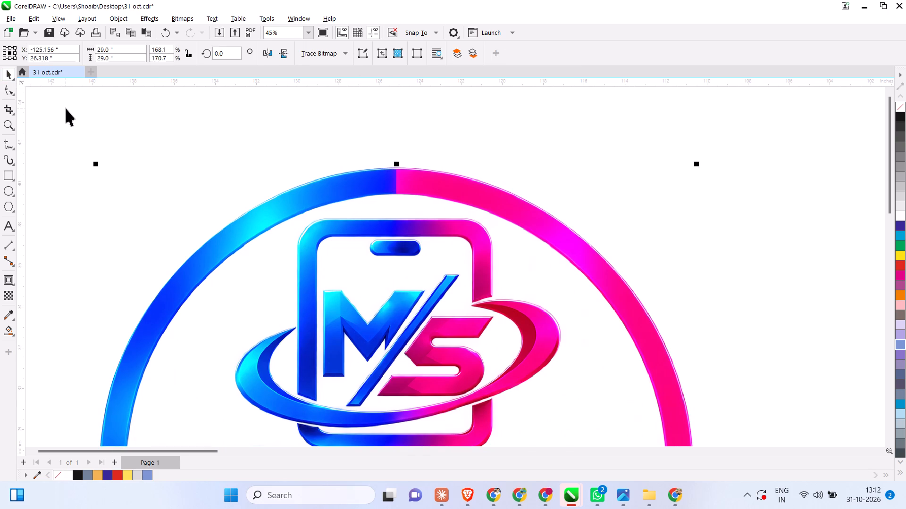
{"action": "left_click", "coordinate": [286, 131]}
{"action": "left_click_drag", "start_coordinate": [335, 196], "coordinate": [319, 168]}
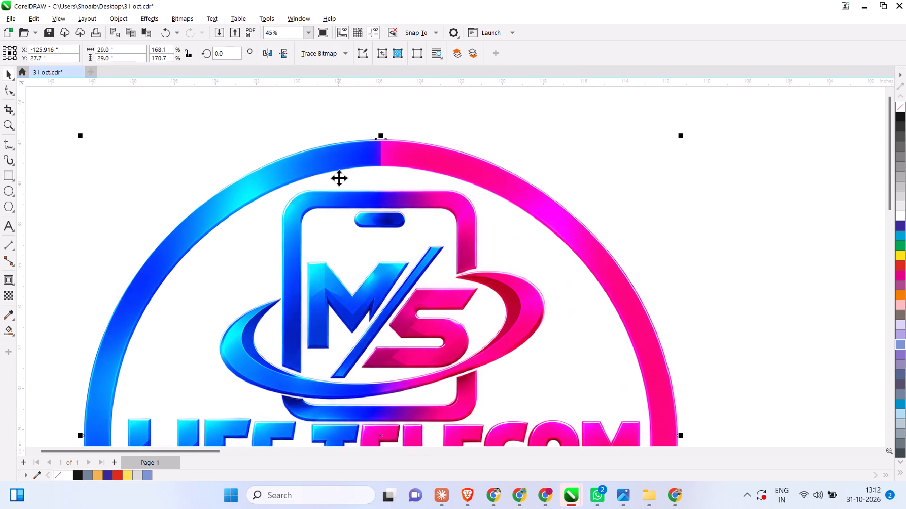
Shift the top node of the loose Life Telecom logo's boundary towards the blue half and lengthen its curve handle to bulge that arc outward.
{"action": "scroll", "coordinate": [339, 178], "scroll_direction": "up", "scroll_amount": 6}
{"action": "scroll", "coordinate": [361, 157], "scroll_direction": "down", "scroll_amount": 3}
{"action": "left_click", "coordinate": [3, 88]}
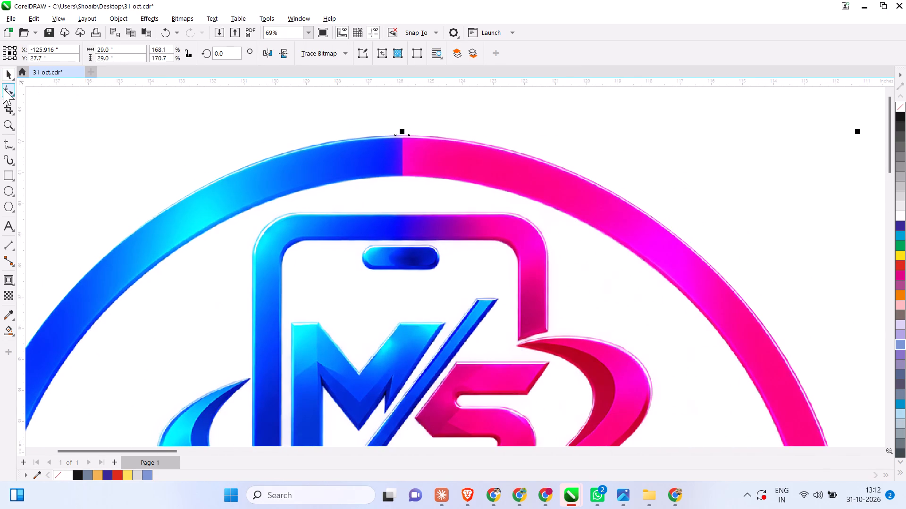
{"action": "key", "text": "ctrl+q"}
{"action": "scroll", "coordinate": [344, 137], "scroll_direction": "up", "scroll_amount": 2}
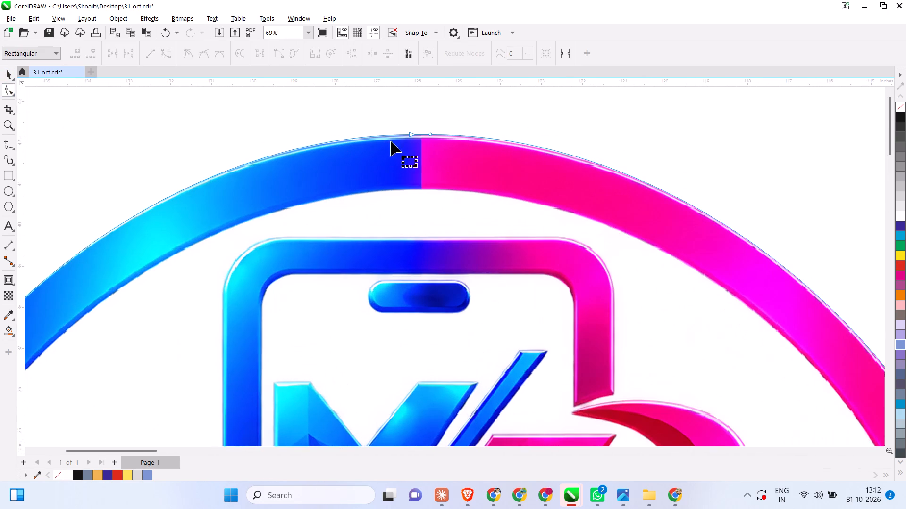
{"action": "left_click_drag", "start_coordinate": [409, 135], "coordinate": [393, 137]}
{"action": "scroll", "coordinate": [453, 135], "scroll_direction": "down", "scroll_amount": 1}
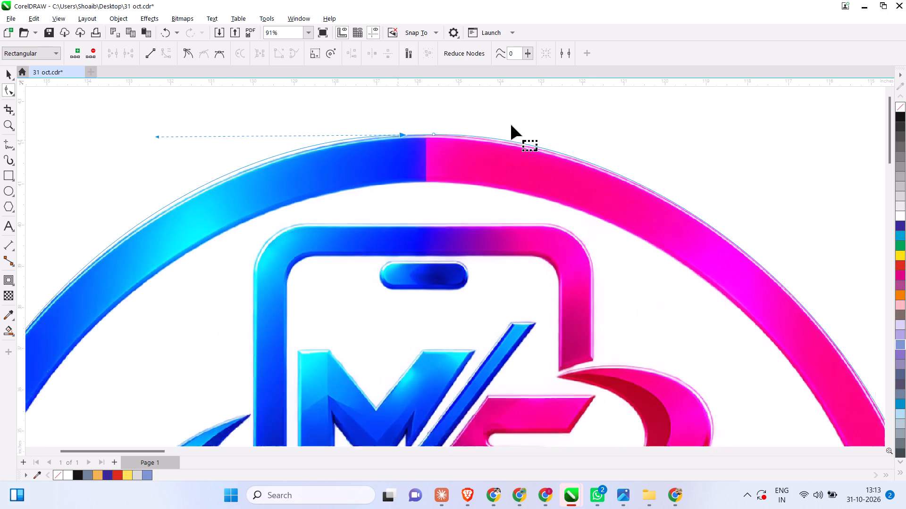
{"action": "scroll", "coordinate": [511, 125], "scroll_direction": "down", "scroll_amount": 4}
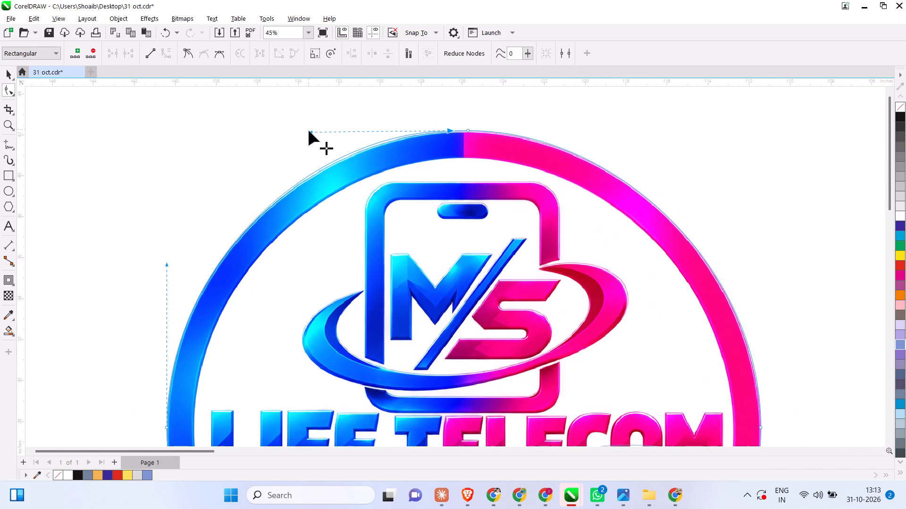
{"action": "left_click_drag", "start_coordinate": [309, 131], "coordinate": [290, 131]}
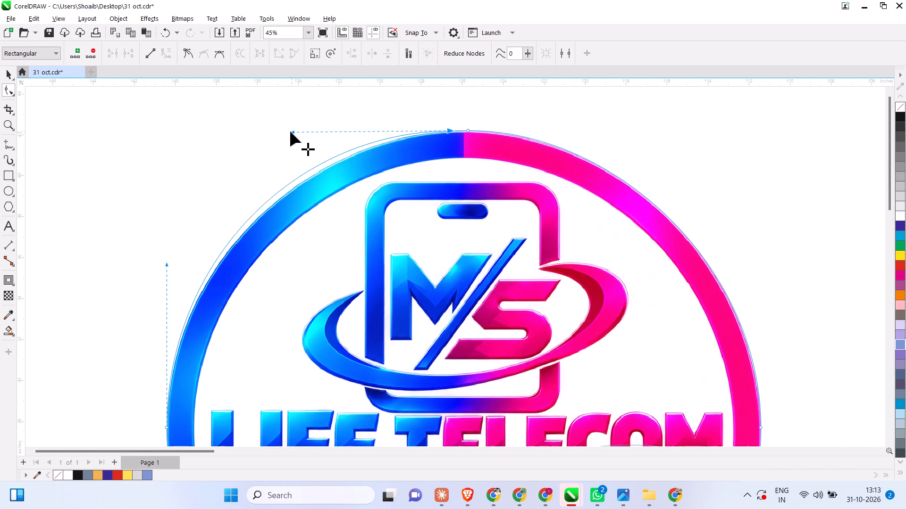
{"action": "left_click_drag", "start_coordinate": [290, 131], "coordinate": [301, 129]}
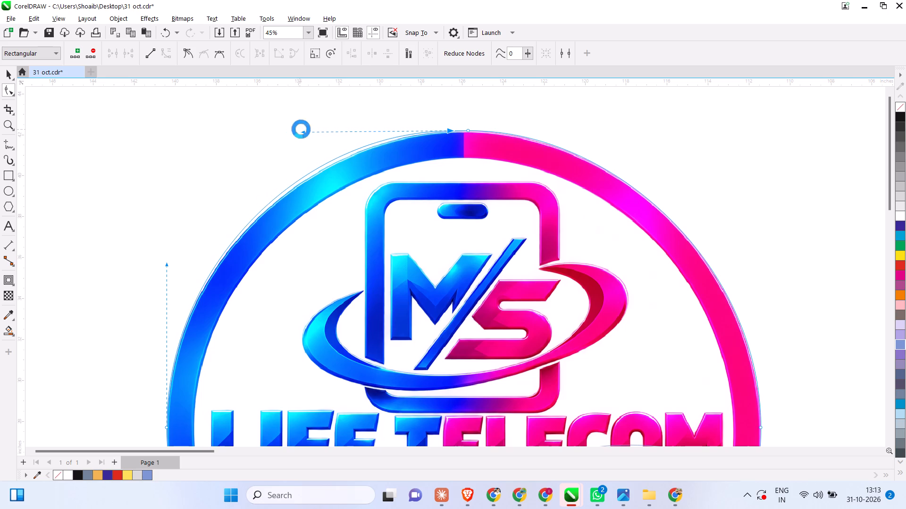
Lengthen the curve handle of the other top boundary node slightly outward along the logo's pink half.
{"action": "left_click", "coordinate": [463, 134]}
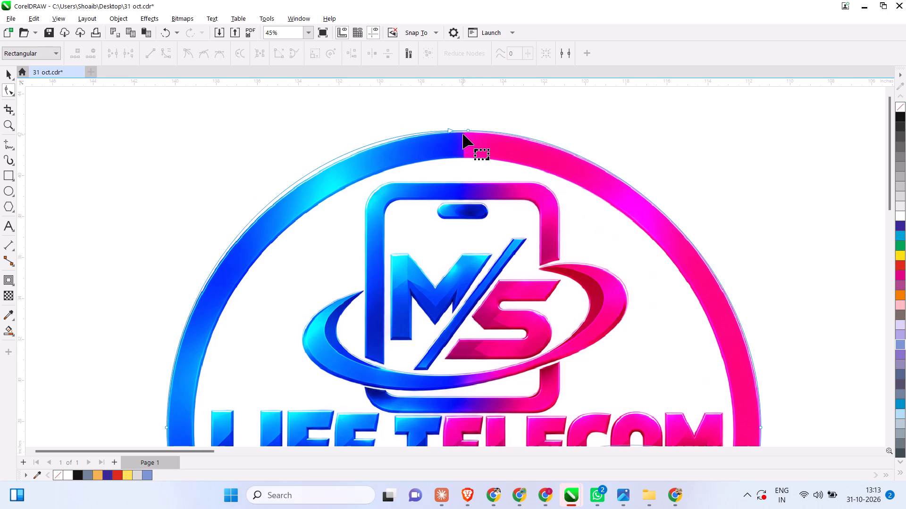
{"action": "left_click", "coordinate": [468, 129]}
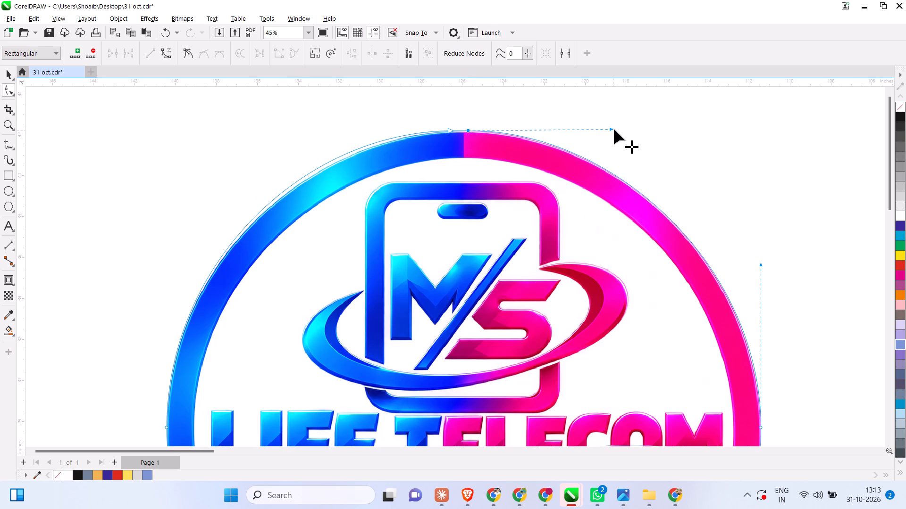
{"action": "left_click_drag", "start_coordinate": [613, 128], "coordinate": [622, 128]}
{"action": "scroll", "coordinate": [638, 146], "scroll_direction": "down", "scroll_amount": 3}
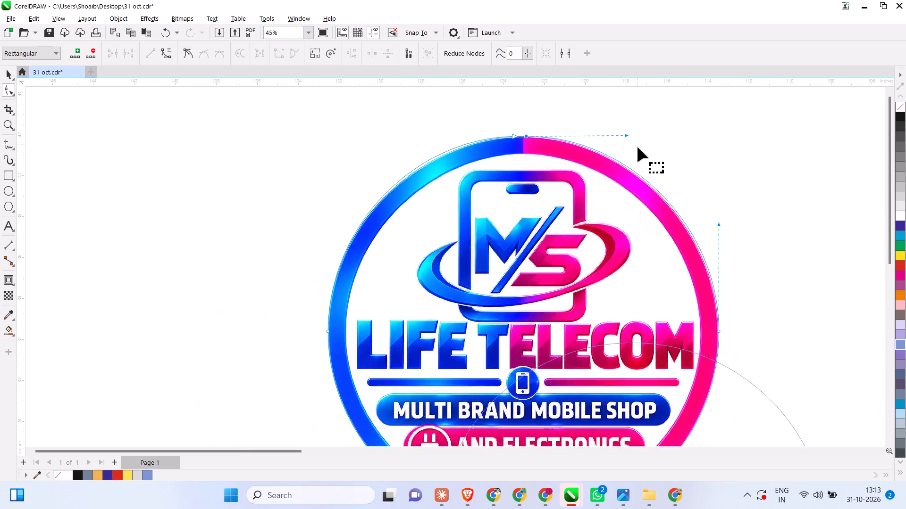
{"action": "scroll", "coordinate": [638, 147], "scroll_direction": "down", "scroll_amount": 3}
{"action": "left_click", "coordinate": [11, 70]}
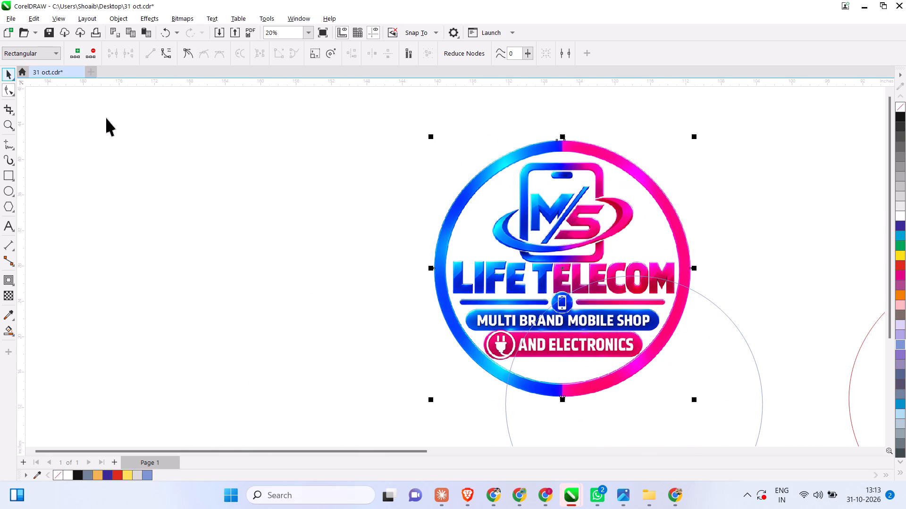
{"action": "left_click", "coordinate": [293, 233]}
Move the loose Life Telecom logo clear of the thin 29-inch circle to about X -155.4, Y 32.7 inches.
{"action": "scroll", "coordinate": [510, 136], "scroll_direction": "up", "scroll_amount": 6}
{"action": "left_click", "coordinate": [497, 174]}
{"action": "scroll", "coordinate": [369, 219], "scroll_direction": "down", "scroll_amount": 7}
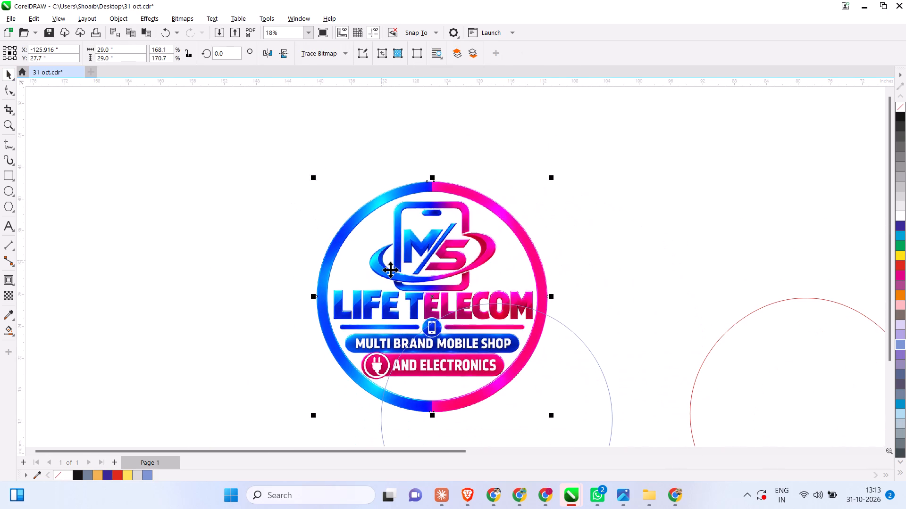
{"action": "scroll", "coordinate": [394, 270], "scroll_direction": "down", "scroll_amount": 7}
{"action": "scroll", "coordinate": [400, 255], "scroll_direction": "up", "scroll_amount": 5}
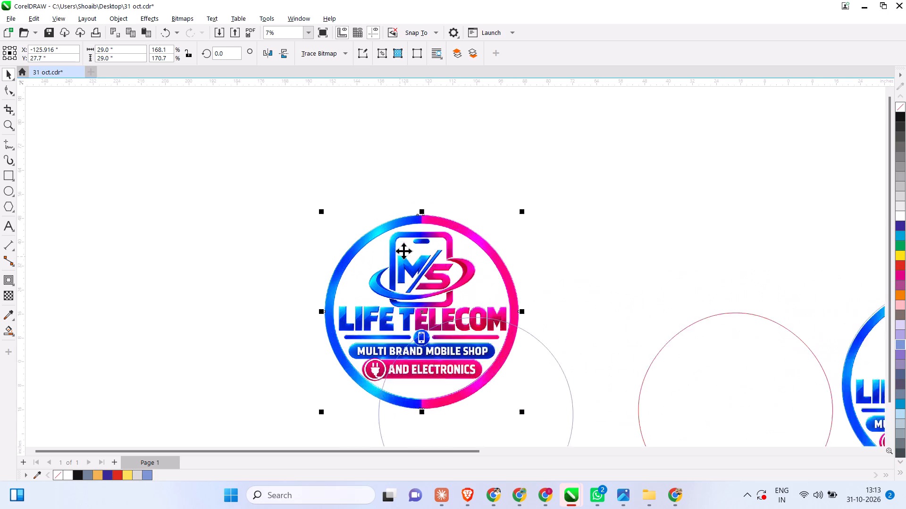
{"action": "scroll", "coordinate": [403, 251], "scroll_direction": "up", "scroll_amount": 10}
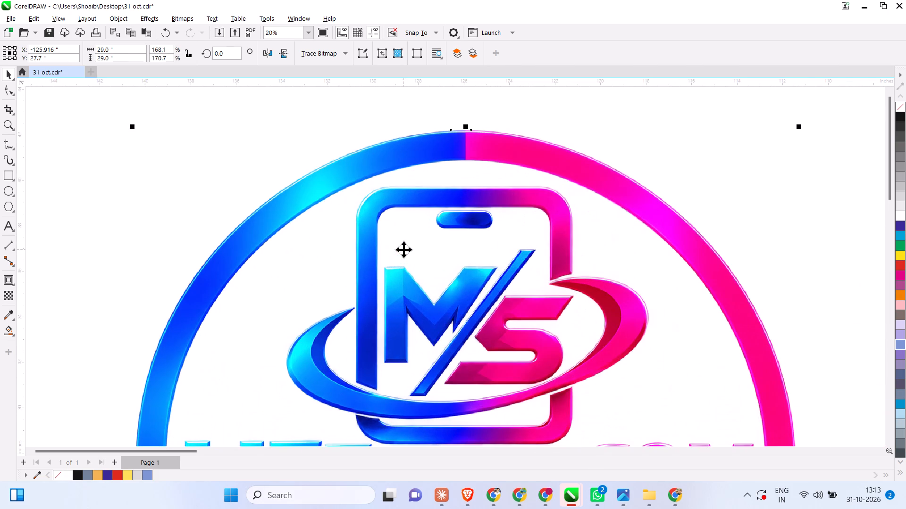
{"action": "scroll", "coordinate": [409, 247], "scroll_direction": "down", "scroll_amount": 6}
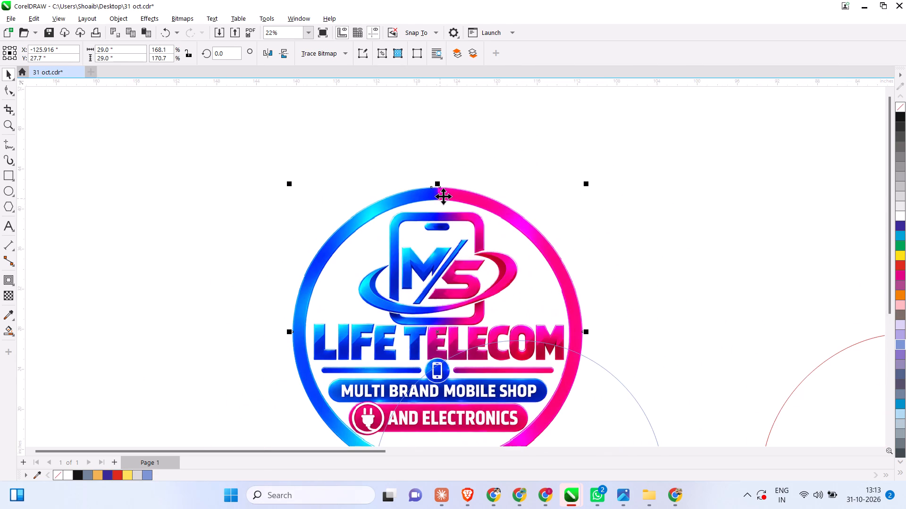
{"action": "scroll", "coordinate": [514, 173], "scroll_direction": "down", "scroll_amount": 3}
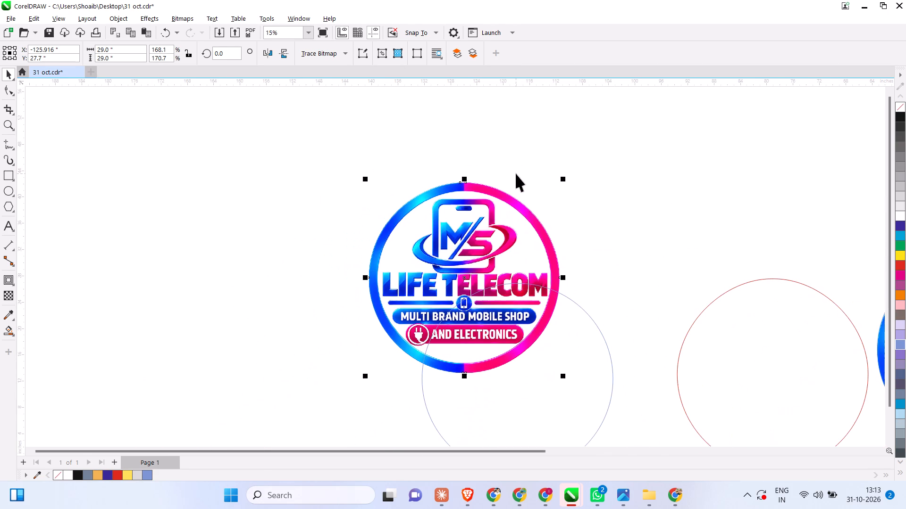
{"action": "left_click_drag", "start_coordinate": [444, 243], "coordinate": [250, 210]}
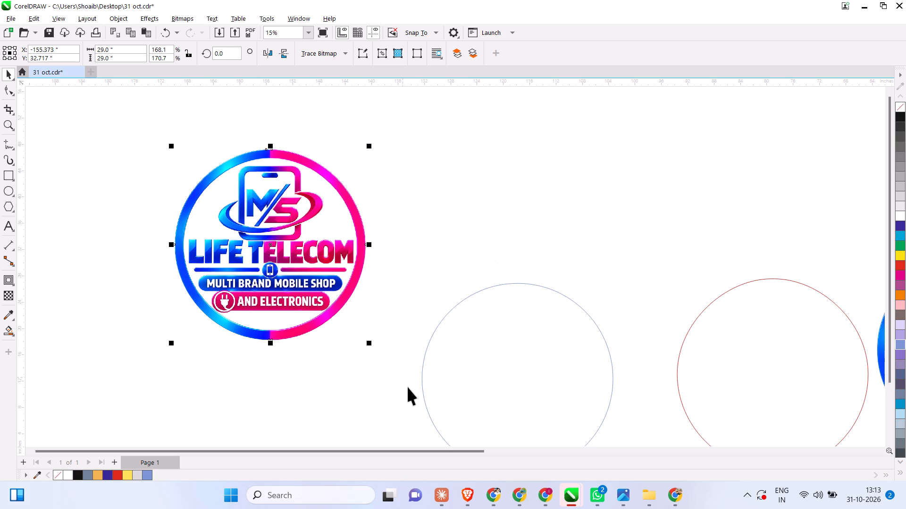
Place a copy of the thin 29-inch circle over the loose Life Telecom logo.
{"action": "left_click_drag", "start_coordinate": [422, 383], "coordinate": [175, 256]}
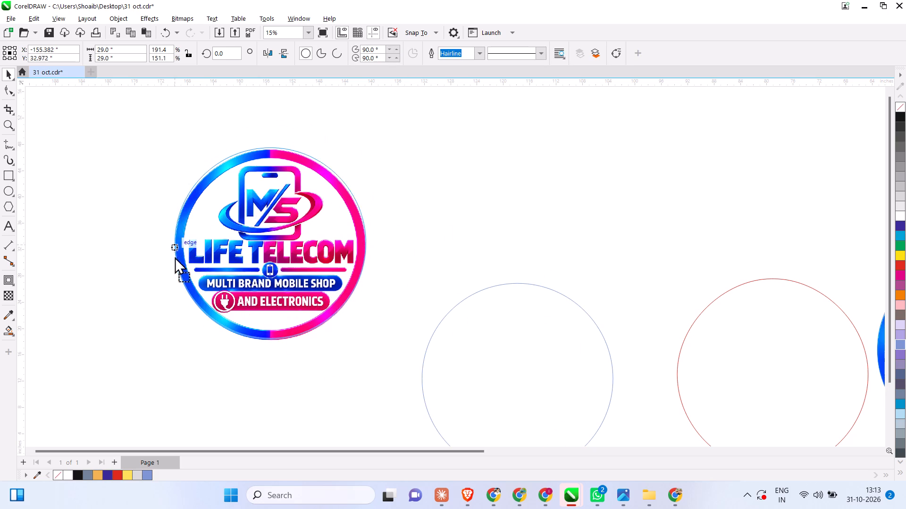
{"action": "left_click_drag", "start_coordinate": [175, 256], "coordinate": [175, 258]}
{"action": "right_click", "coordinate": [175, 258]}
Shrink the copied circle proportionally to about 27.35 inches and centre it horizontally and vertically on the Life Telecom logo.
{"action": "scroll", "coordinate": [319, 344], "scroll_direction": "up", "scroll_amount": 2}
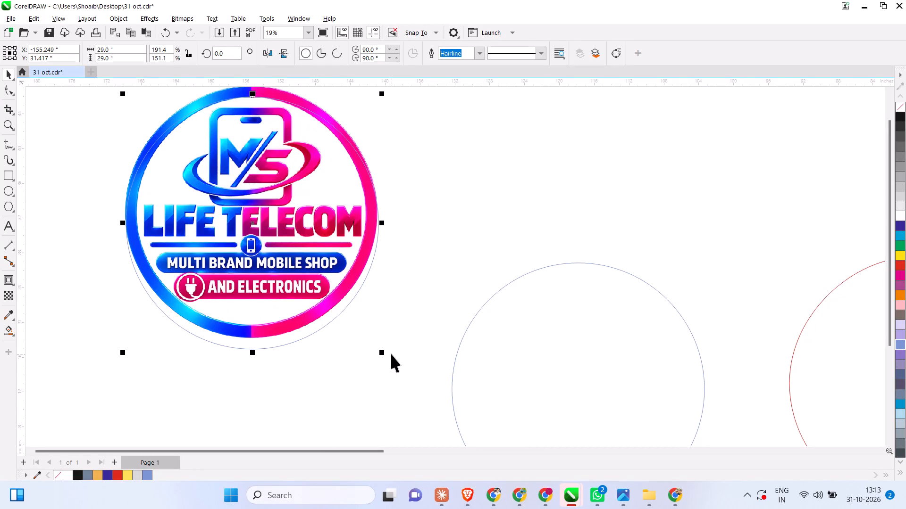
{"action": "left_click_drag", "start_coordinate": [385, 354], "coordinate": [377, 350]}
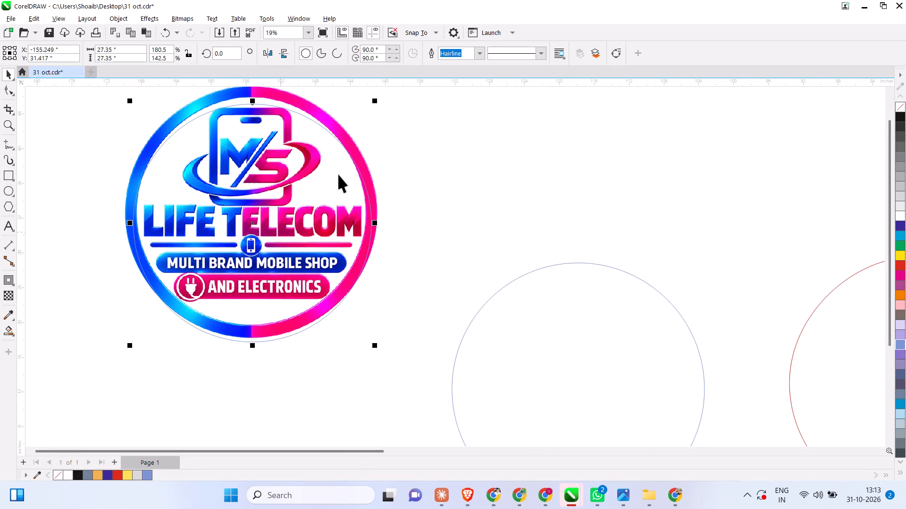
{"action": "left_click", "coordinate": [352, 144], "text": "shift"}
{"action": "type", "text": "ce"}
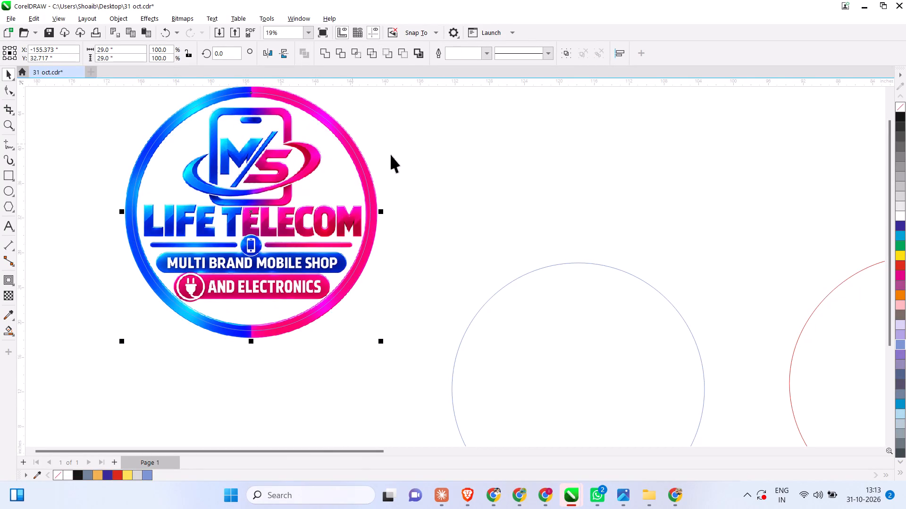
{"action": "left_click", "coordinate": [482, 181]}
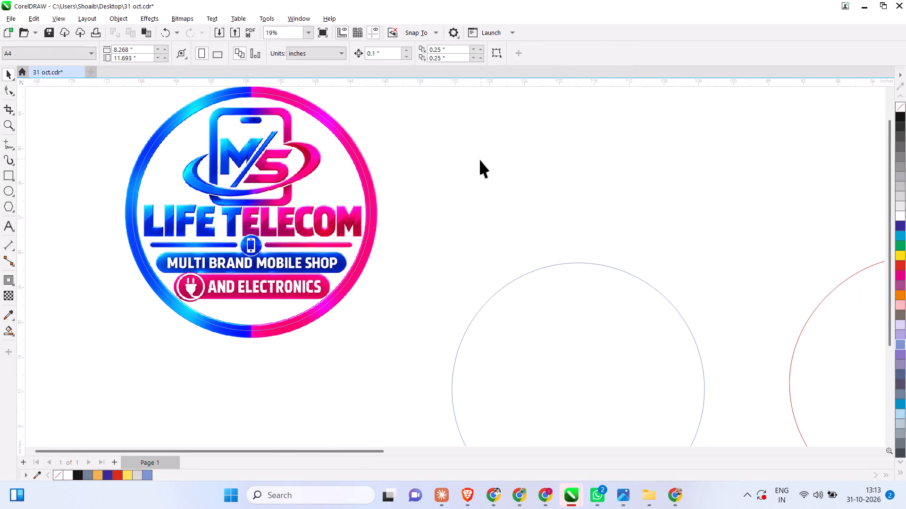
Duplicate the Life Telecom logo image without its circle to the empty area at about X -223.7, Y 31.1 inches.
{"action": "scroll", "coordinate": [476, 197], "scroll_direction": "down", "scroll_amount": 1}
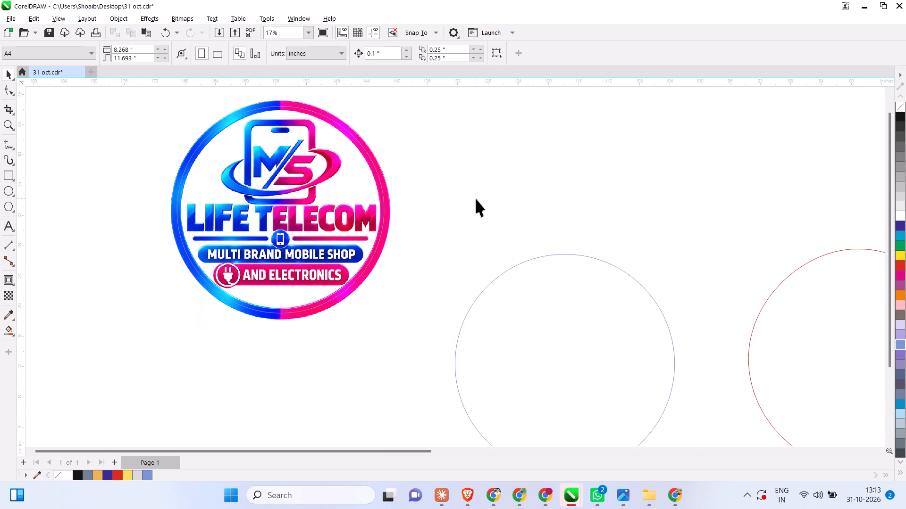
{"action": "scroll", "coordinate": [271, 105], "scroll_direction": "up", "scroll_amount": 4}
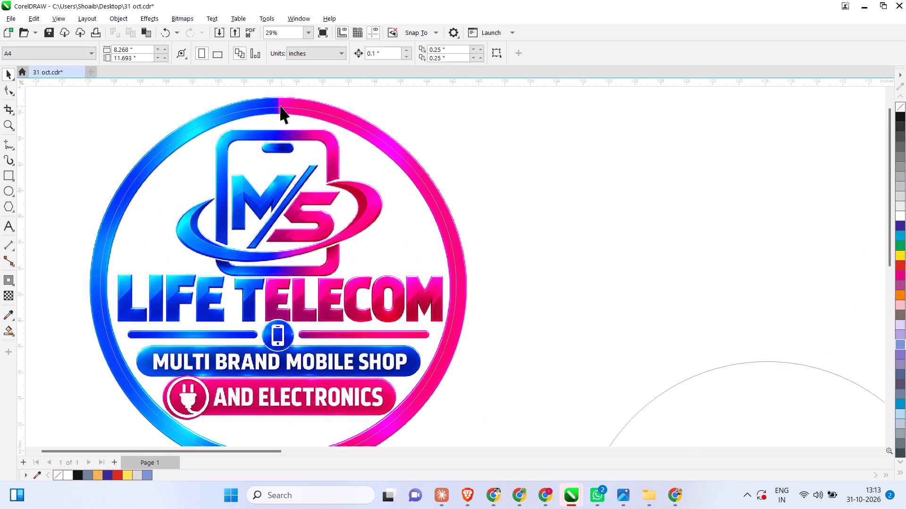
{"action": "scroll", "coordinate": [277, 104], "scroll_direction": "up", "scroll_amount": 6}
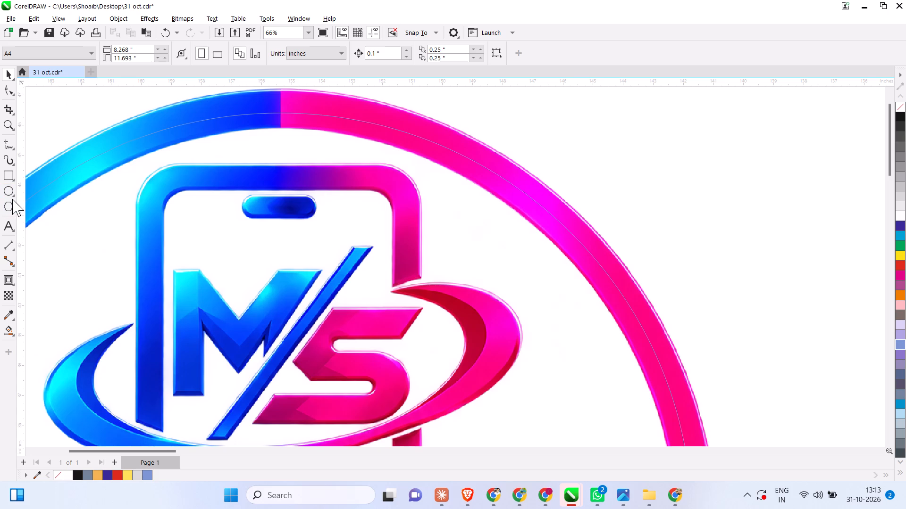
{"action": "scroll", "coordinate": [598, 227], "scroll_direction": "down", "scroll_amount": 14}
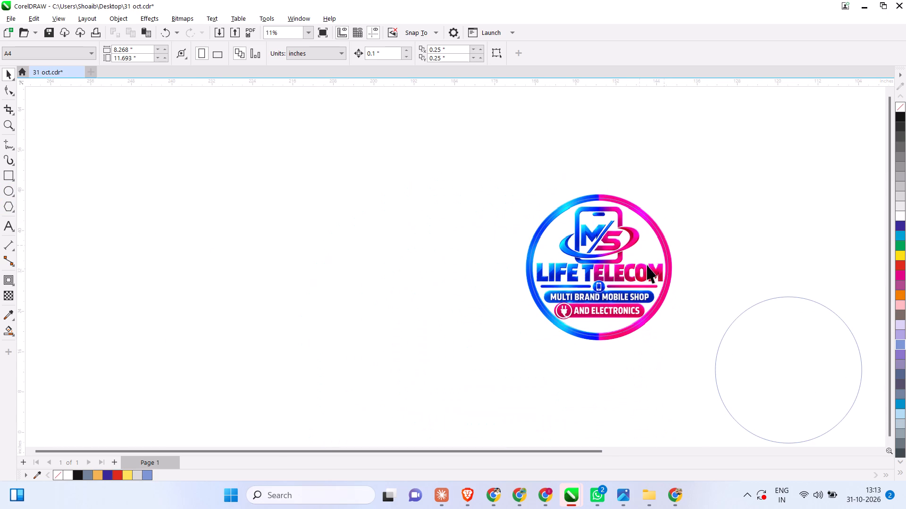
{"action": "left_click_drag", "start_coordinate": [636, 272], "coordinate": [291, 280]}
{"action": "right_click", "coordinate": [291, 280]}
Draw a vertical 2-point line about 35.4 inches long along the blue and pink split of the logo with the centred circle.
{"action": "scroll", "coordinate": [662, 192], "scroll_direction": "up", "scroll_amount": 5}
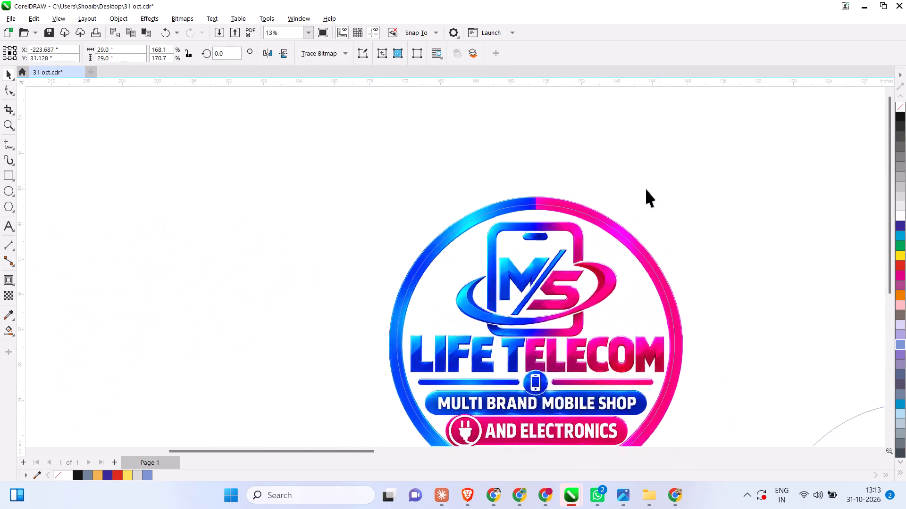
{"action": "scroll", "coordinate": [646, 189], "scroll_direction": "up", "scroll_amount": 2}
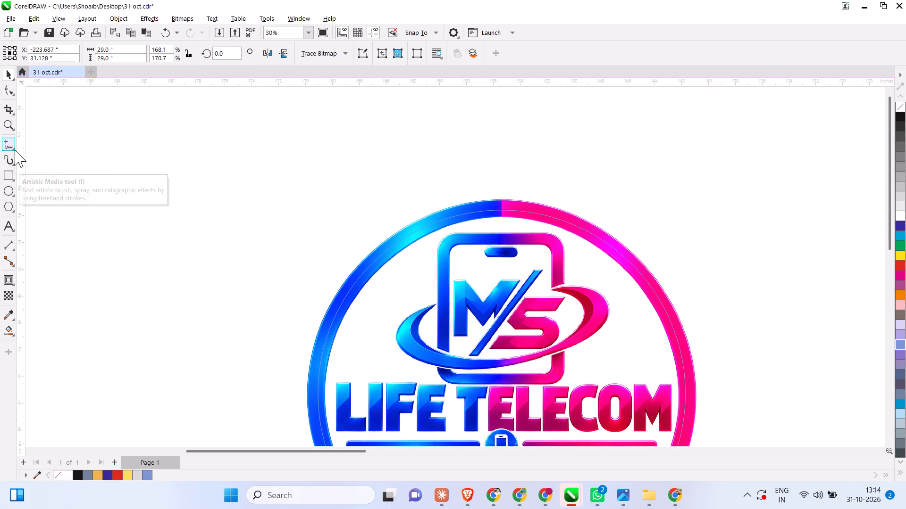
{"action": "left_click", "coordinate": [15, 150]}
{"action": "left_click", "coordinate": [35, 159]}
{"action": "scroll", "coordinate": [428, 156], "scroll_direction": "down", "scroll_amount": 2}
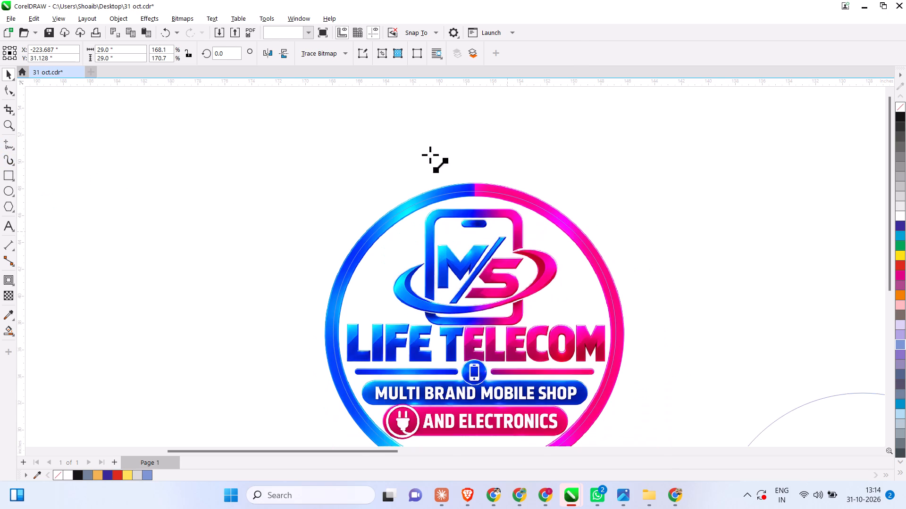
{"action": "scroll", "coordinate": [504, 230], "scroll_direction": "down", "scroll_amount": 3}
{"action": "scroll", "coordinate": [502, 257], "scroll_direction": "up", "scroll_amount": 5}
{"action": "scroll", "coordinate": [469, 213], "scroll_direction": "down", "scroll_amount": 2}
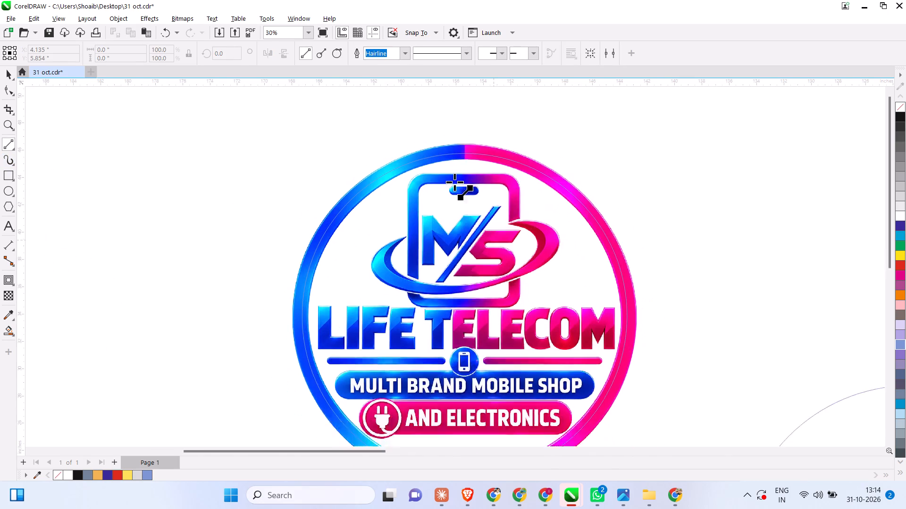
{"action": "left_click_drag", "start_coordinate": [464, 124], "coordinate": [464, 129]}
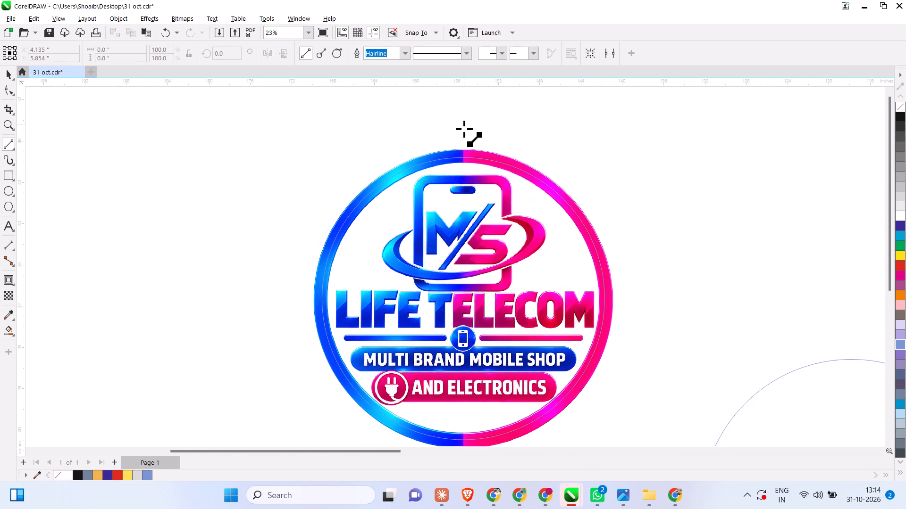
{"action": "left_click_drag", "start_coordinate": [464, 129], "coordinate": [470, 427]}
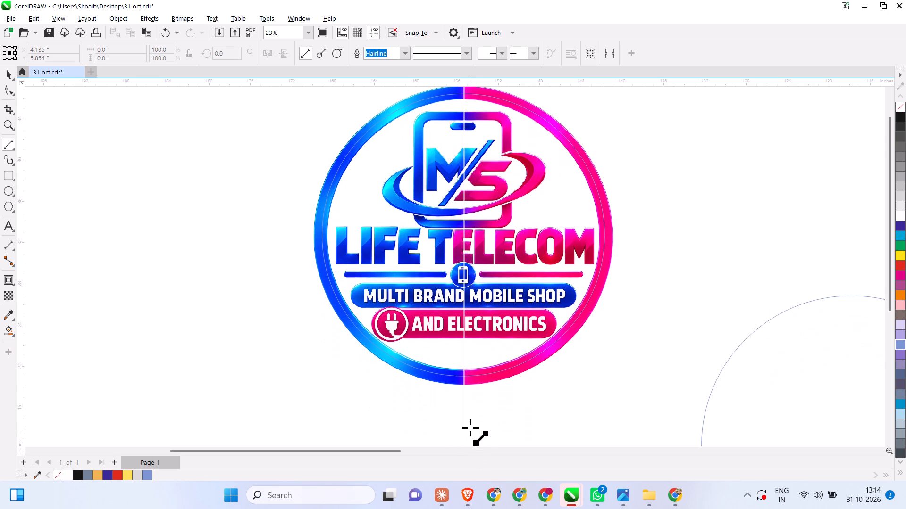
{"action": "left_click_drag", "start_coordinate": [470, 427], "coordinate": [469, 426]}
{"action": "scroll", "coordinate": [454, 426], "scroll_direction": "down", "scroll_amount": 2}
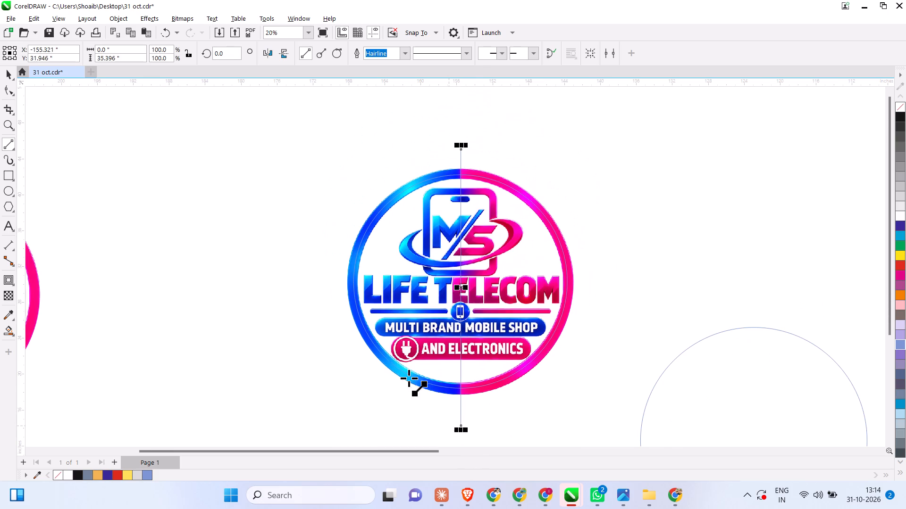
{"action": "left_click", "coordinate": [5, 78]}
{"action": "left_click", "coordinate": [107, 140]}
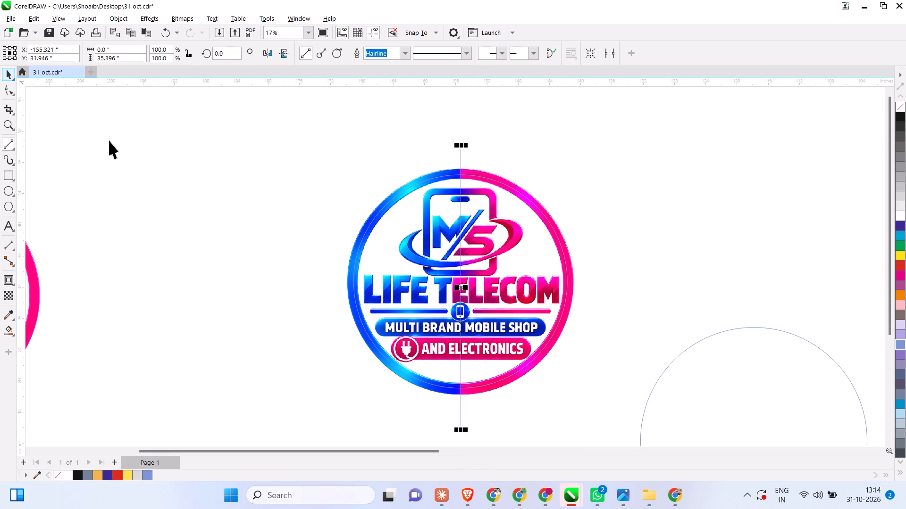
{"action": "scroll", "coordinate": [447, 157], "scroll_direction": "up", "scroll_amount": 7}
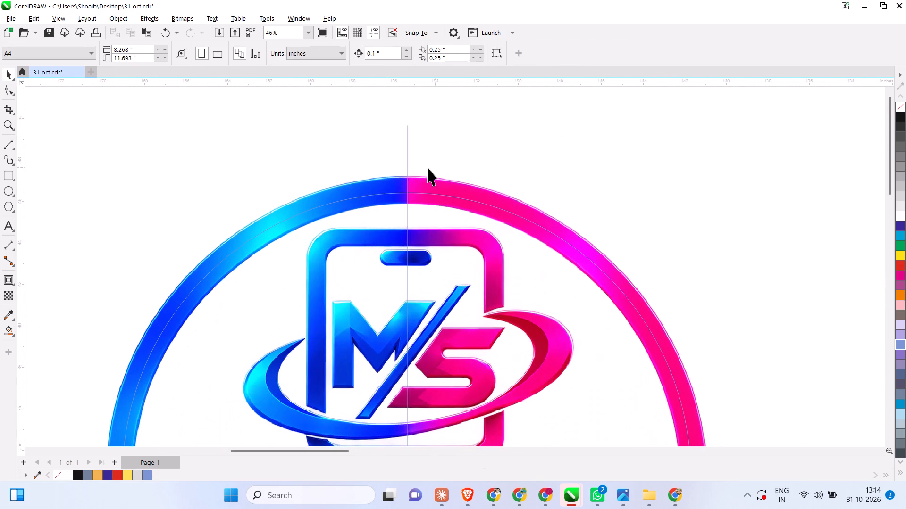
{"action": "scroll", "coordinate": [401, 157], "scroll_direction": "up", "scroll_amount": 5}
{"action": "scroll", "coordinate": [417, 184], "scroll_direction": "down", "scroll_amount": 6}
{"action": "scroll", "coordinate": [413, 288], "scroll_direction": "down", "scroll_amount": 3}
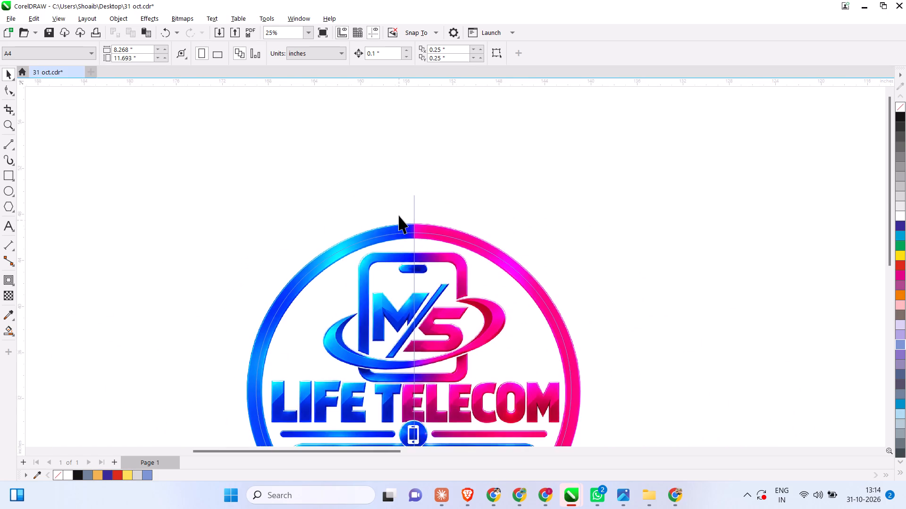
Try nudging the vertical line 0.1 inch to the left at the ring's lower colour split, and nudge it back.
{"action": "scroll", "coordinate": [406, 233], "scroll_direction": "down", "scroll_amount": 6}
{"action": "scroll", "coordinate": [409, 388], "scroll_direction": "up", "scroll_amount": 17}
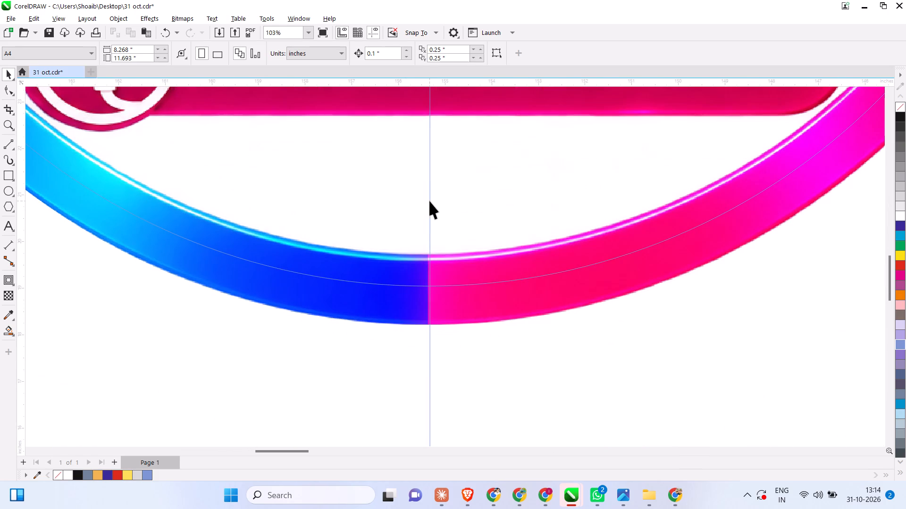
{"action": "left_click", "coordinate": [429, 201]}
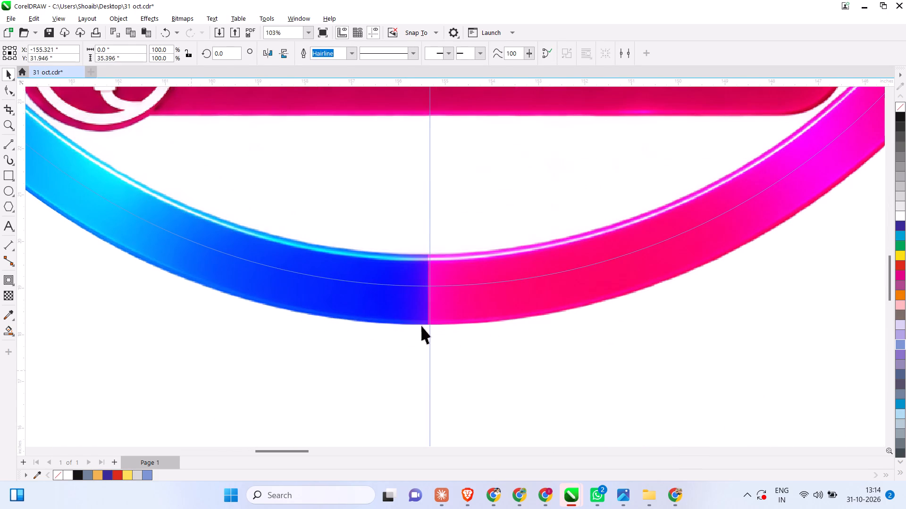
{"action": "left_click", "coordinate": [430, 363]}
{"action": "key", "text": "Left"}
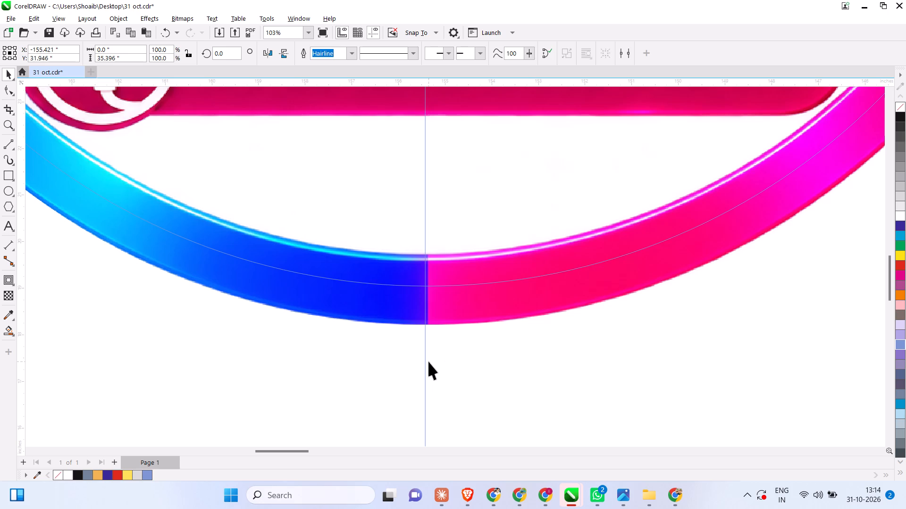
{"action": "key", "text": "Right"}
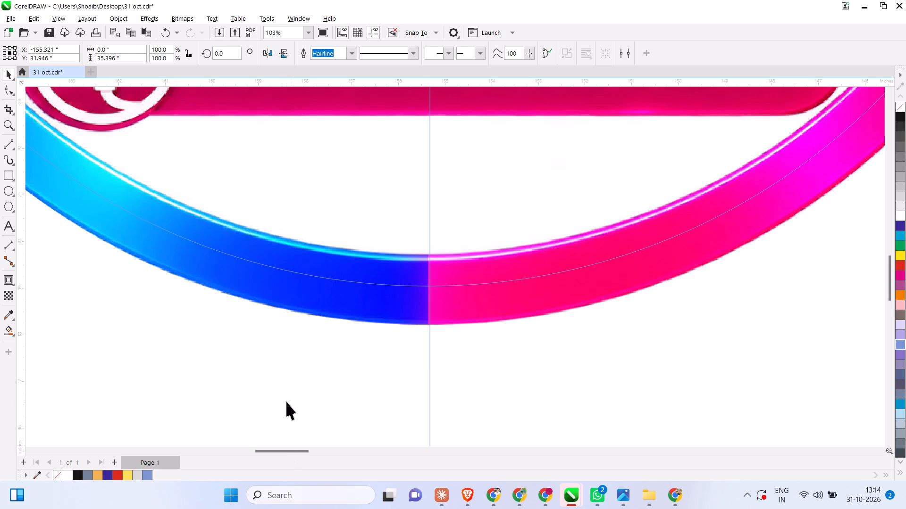
Set the drawing units to millimeters and the nudge distance to 1 mm.
{"action": "left_click", "coordinate": [286, 402]}
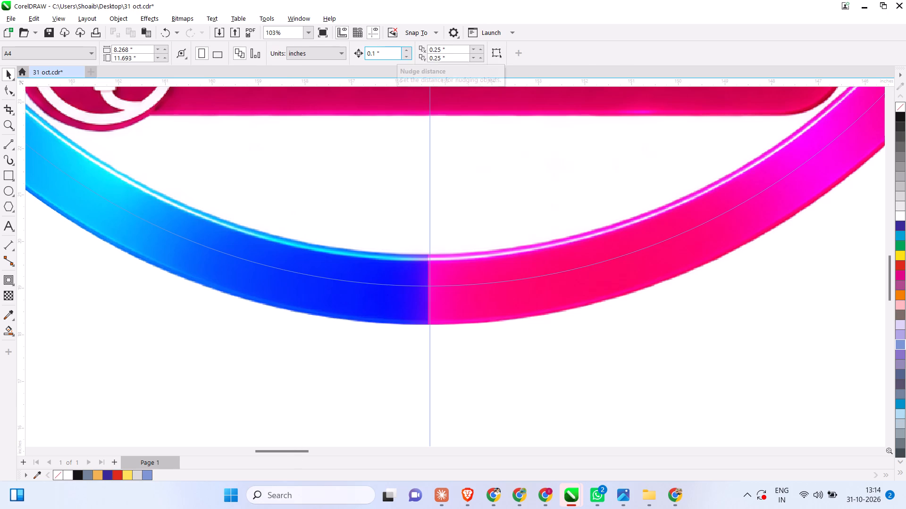
{"action": "left_click", "coordinate": [317, 45]}
{"action": "left_click", "coordinate": [323, 50]}
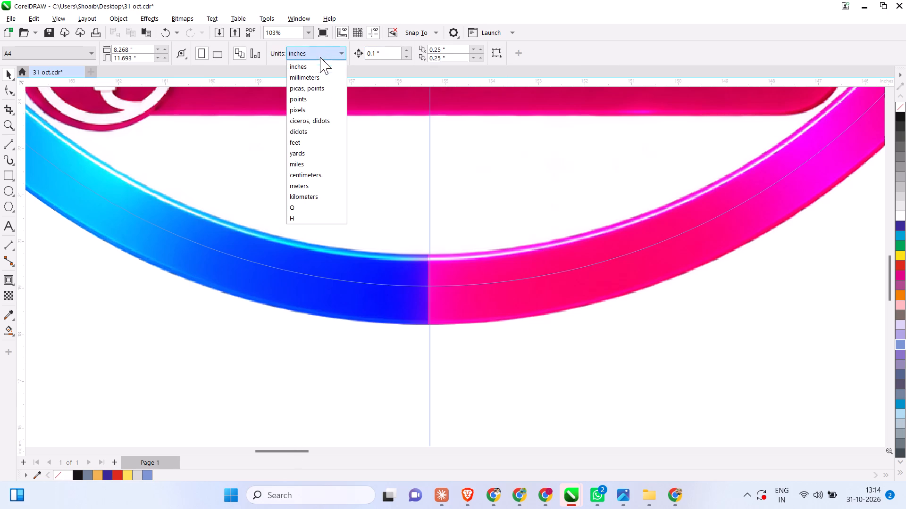
{"action": "left_click", "coordinate": [315, 76]}
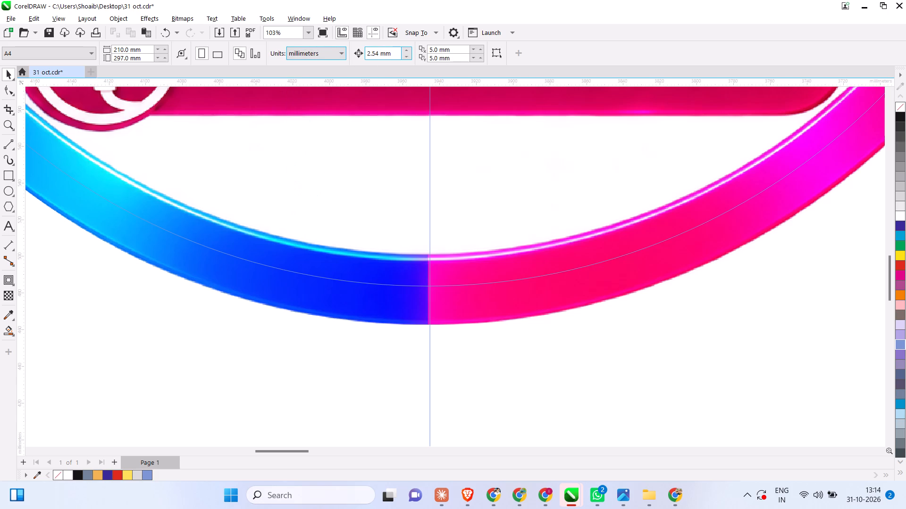
{"action": "left_click_drag", "start_coordinate": [392, 50], "coordinate": [332, 55]}
{"action": "key", "text": "1"}
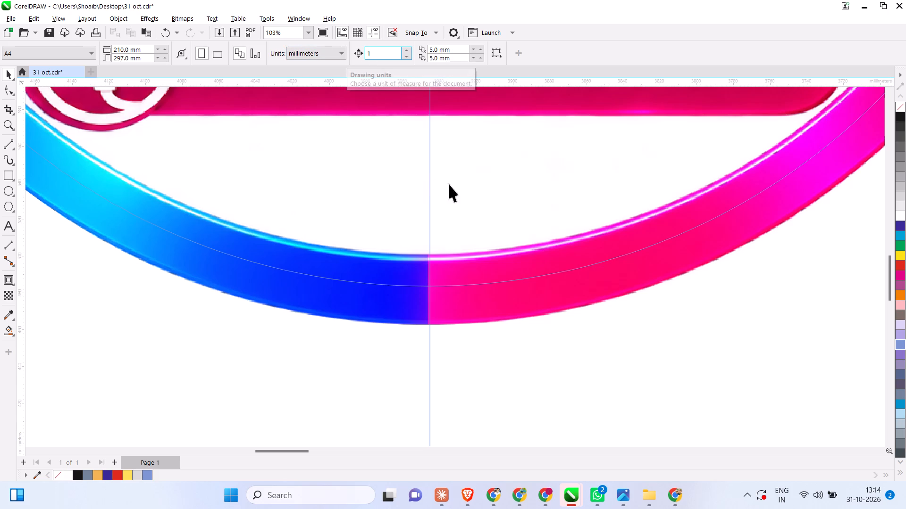
{"action": "left_click", "coordinate": [339, 397]}
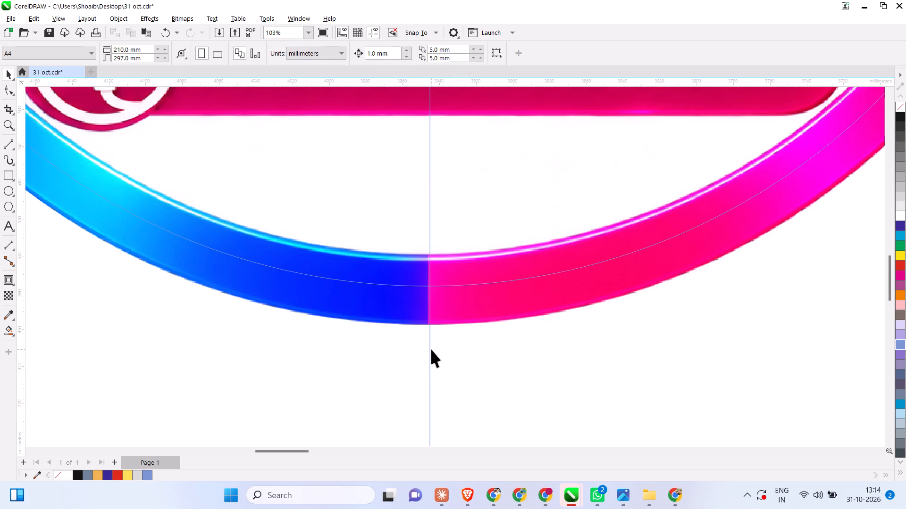
Nudge the vertical line 1 mm to the left along the ring's blue and pink split.
{"action": "left_click", "coordinate": [428, 346]}
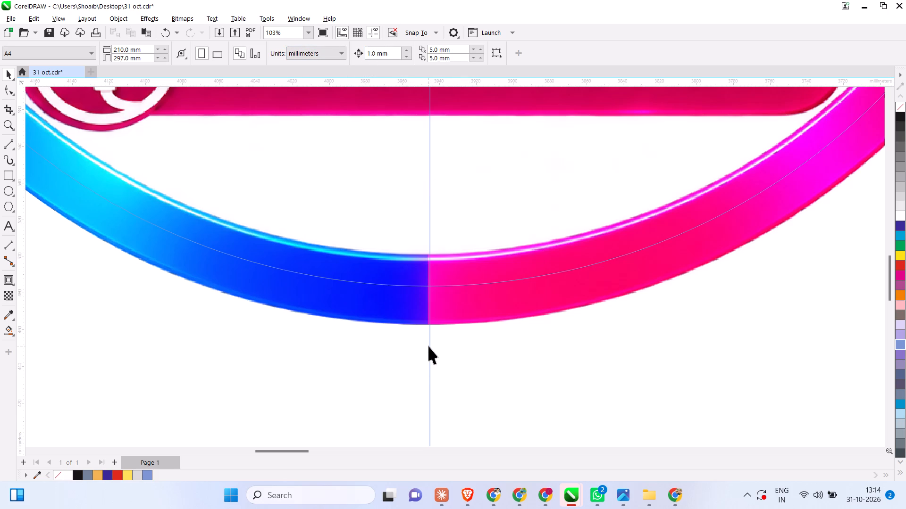
{"action": "left_click", "coordinate": [429, 349]}
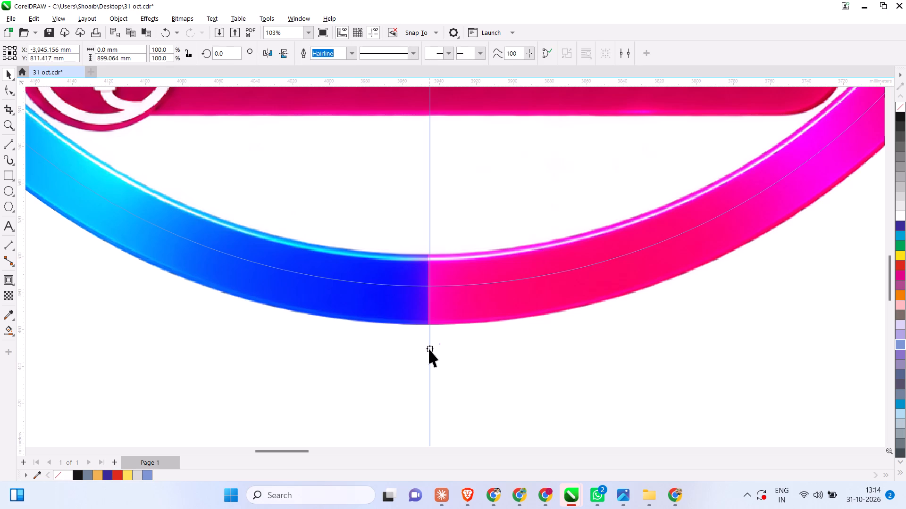
{"action": "key", "text": "Left"}
Intersect the vertical line with the thin circle inside the Life Telecom ring.
{"action": "scroll", "coordinate": [430, 353], "scroll_direction": "down", "scroll_amount": 7}
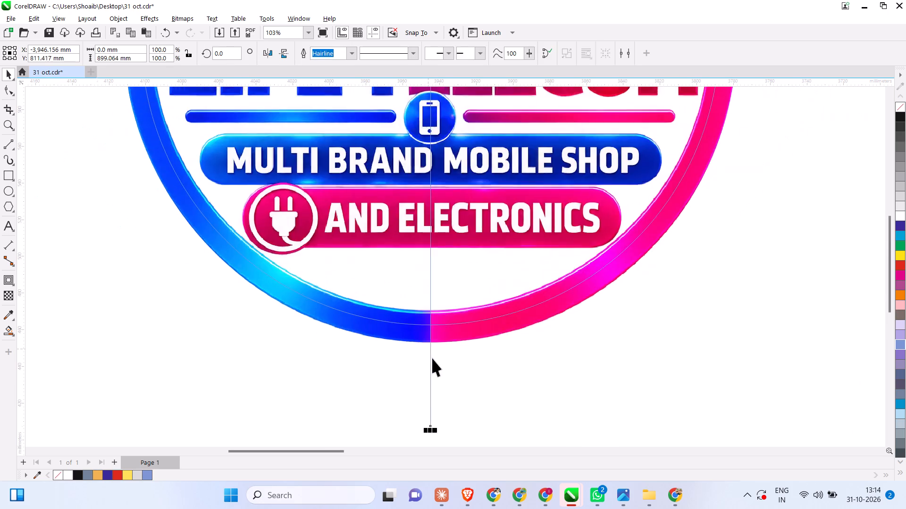
{"action": "scroll", "coordinate": [432, 366], "scroll_direction": "down", "scroll_amount": 7}
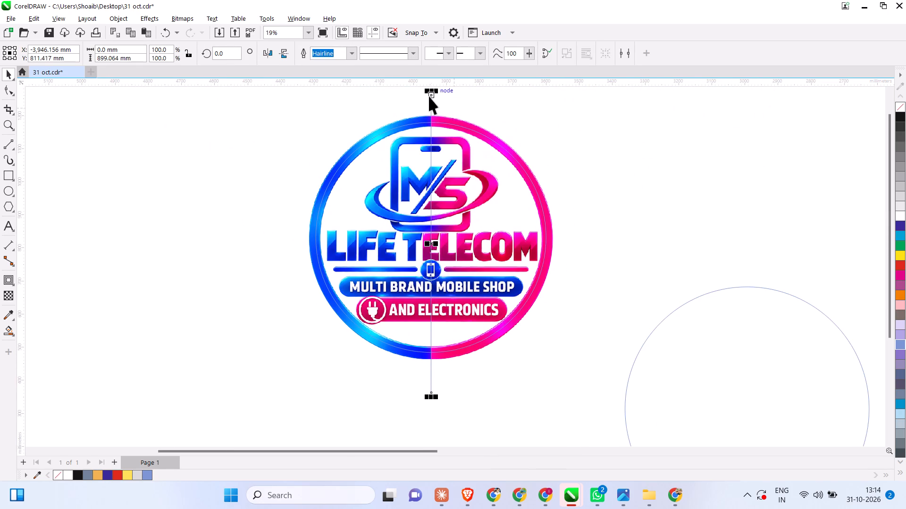
{"action": "scroll", "coordinate": [429, 96], "scroll_direction": "up", "scroll_amount": 5}
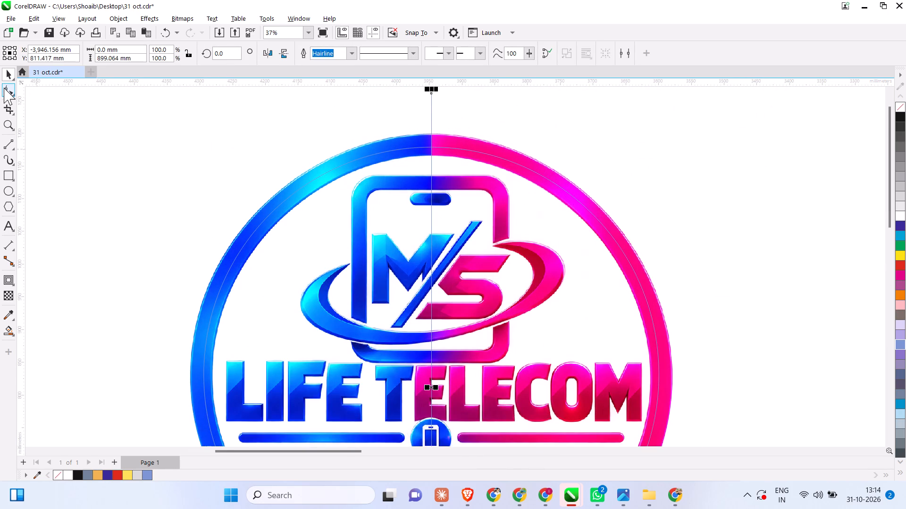
{"action": "left_click", "coordinate": [5, 74]}
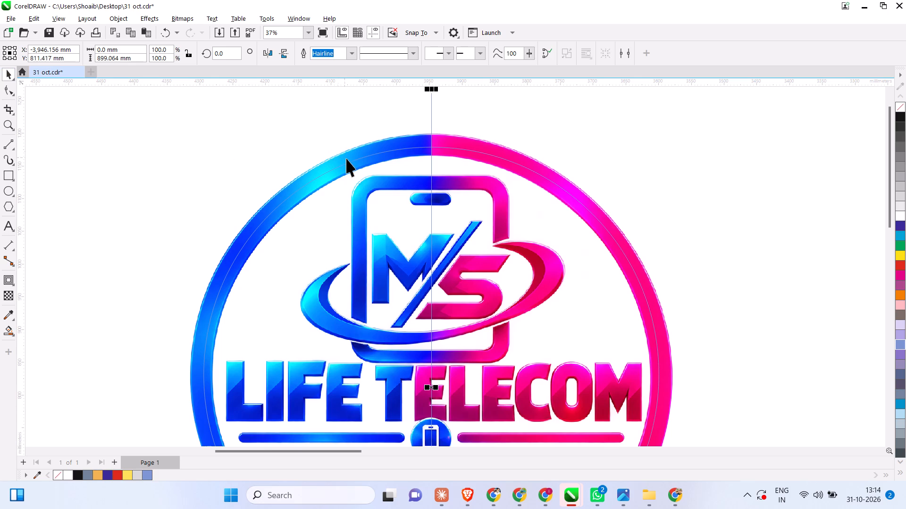
{"action": "left_click", "coordinate": [352, 162], "text": "shift"}
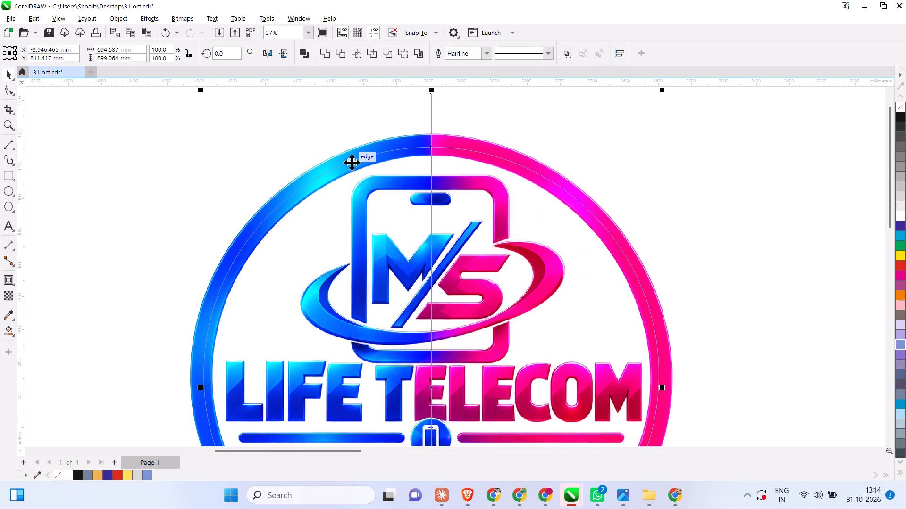
{"action": "left_click", "coordinate": [360, 54]}
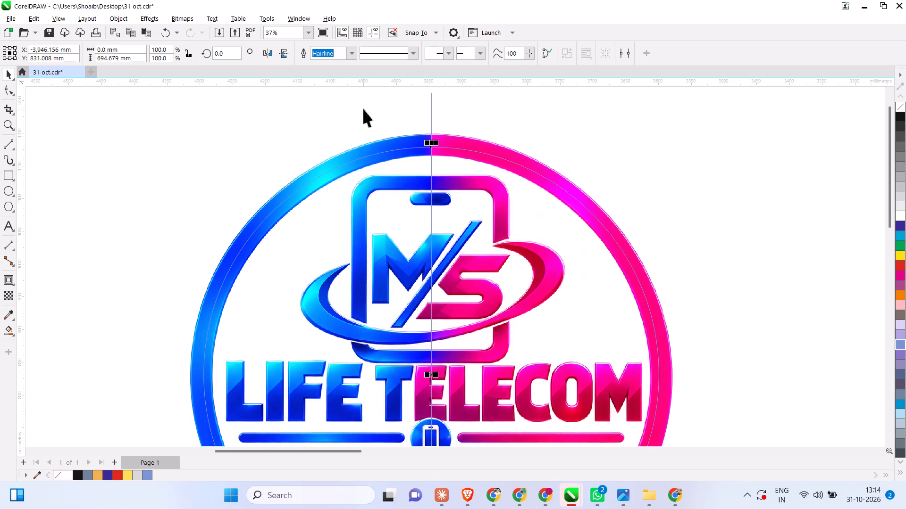
{"action": "left_click", "coordinate": [362, 106]}
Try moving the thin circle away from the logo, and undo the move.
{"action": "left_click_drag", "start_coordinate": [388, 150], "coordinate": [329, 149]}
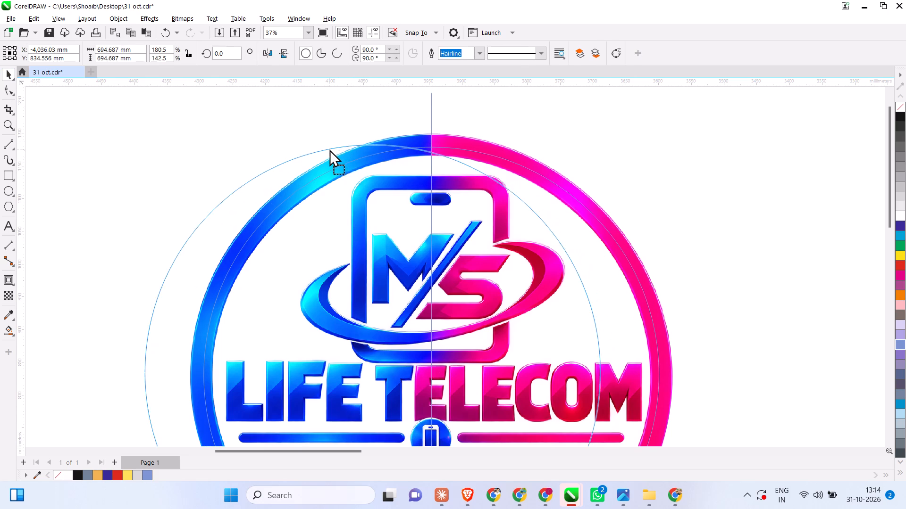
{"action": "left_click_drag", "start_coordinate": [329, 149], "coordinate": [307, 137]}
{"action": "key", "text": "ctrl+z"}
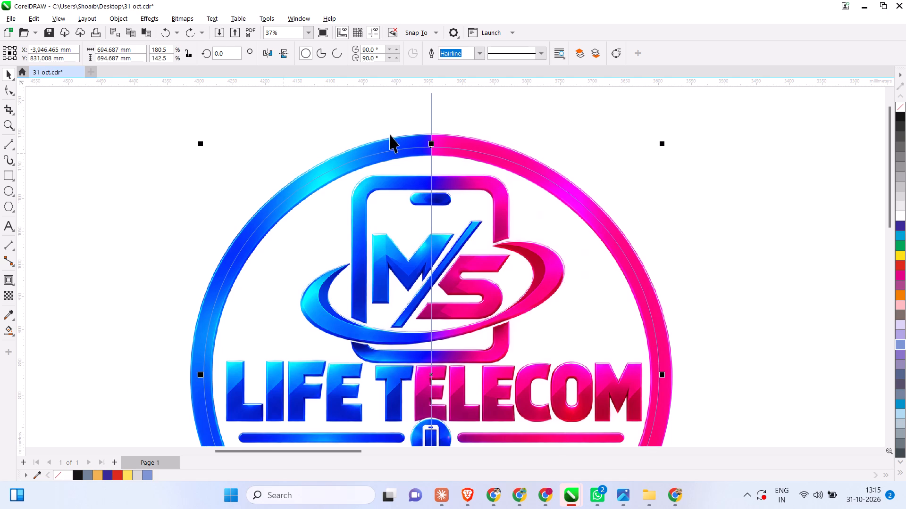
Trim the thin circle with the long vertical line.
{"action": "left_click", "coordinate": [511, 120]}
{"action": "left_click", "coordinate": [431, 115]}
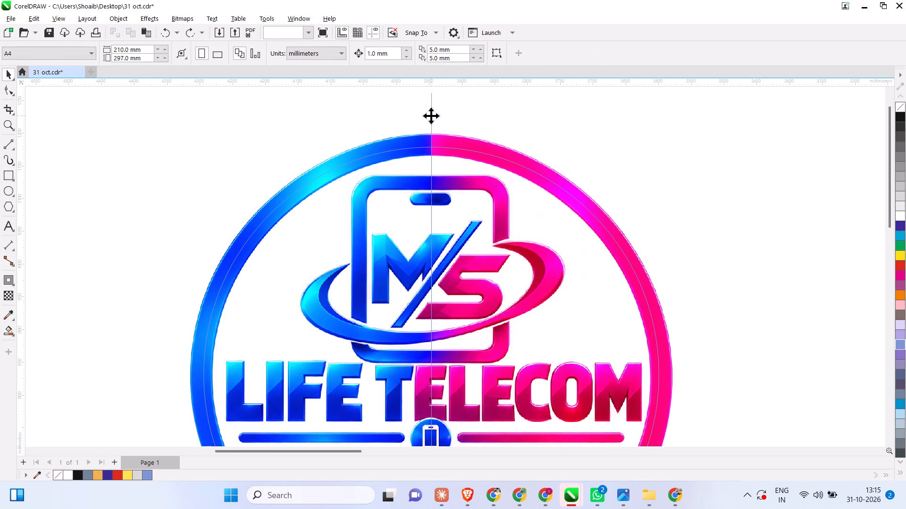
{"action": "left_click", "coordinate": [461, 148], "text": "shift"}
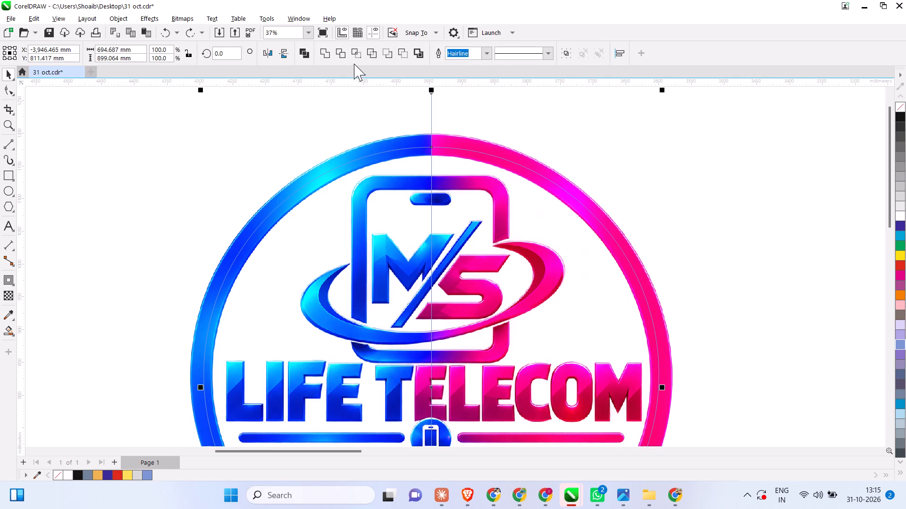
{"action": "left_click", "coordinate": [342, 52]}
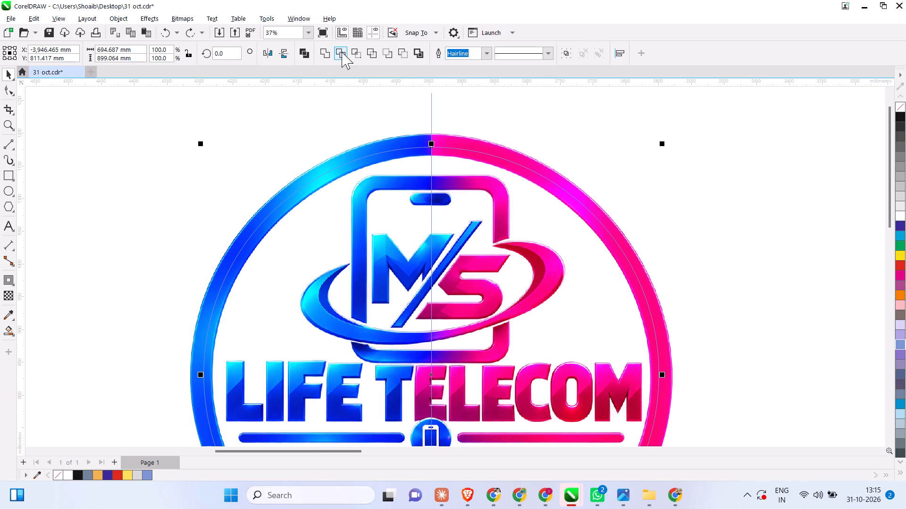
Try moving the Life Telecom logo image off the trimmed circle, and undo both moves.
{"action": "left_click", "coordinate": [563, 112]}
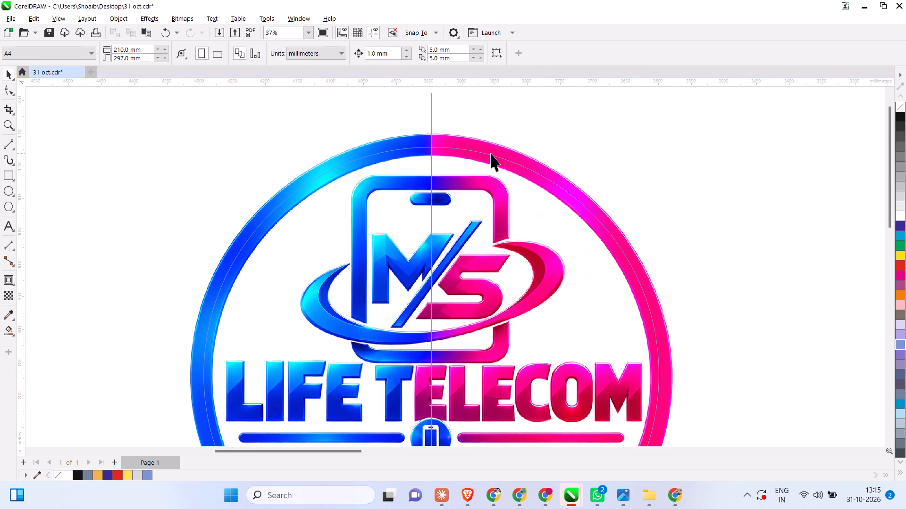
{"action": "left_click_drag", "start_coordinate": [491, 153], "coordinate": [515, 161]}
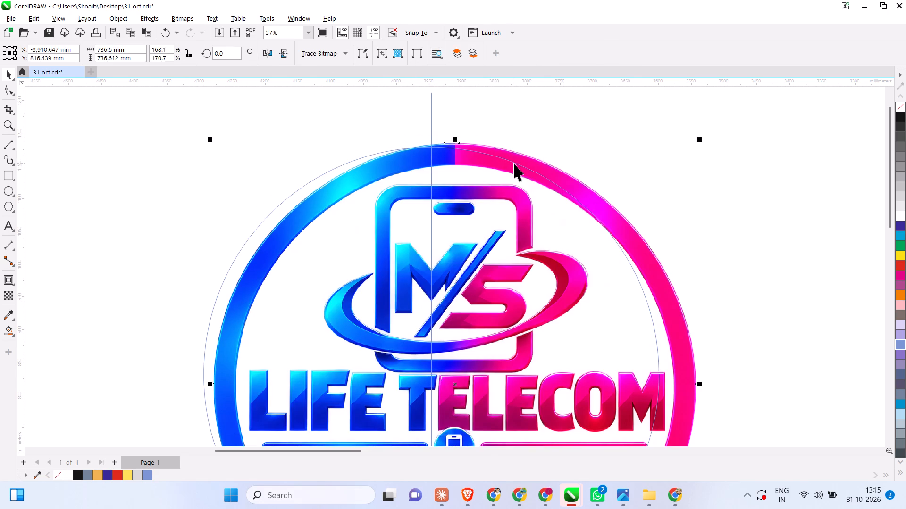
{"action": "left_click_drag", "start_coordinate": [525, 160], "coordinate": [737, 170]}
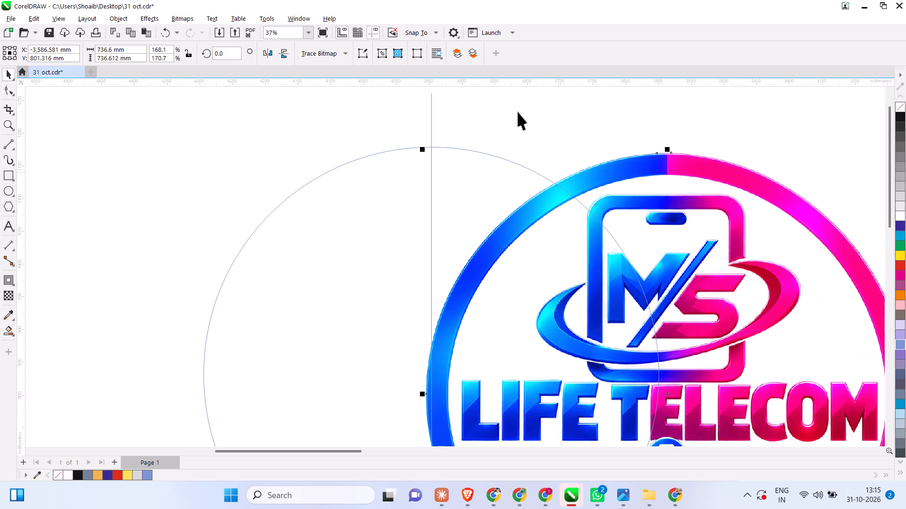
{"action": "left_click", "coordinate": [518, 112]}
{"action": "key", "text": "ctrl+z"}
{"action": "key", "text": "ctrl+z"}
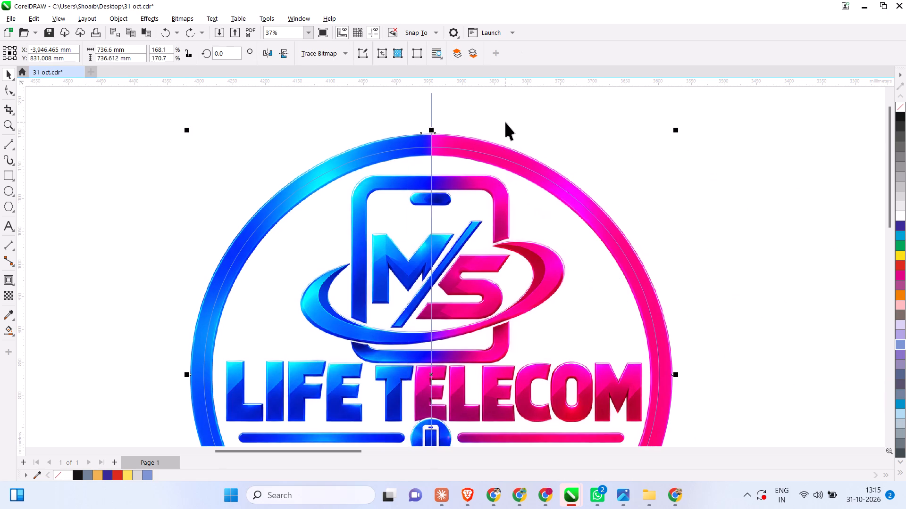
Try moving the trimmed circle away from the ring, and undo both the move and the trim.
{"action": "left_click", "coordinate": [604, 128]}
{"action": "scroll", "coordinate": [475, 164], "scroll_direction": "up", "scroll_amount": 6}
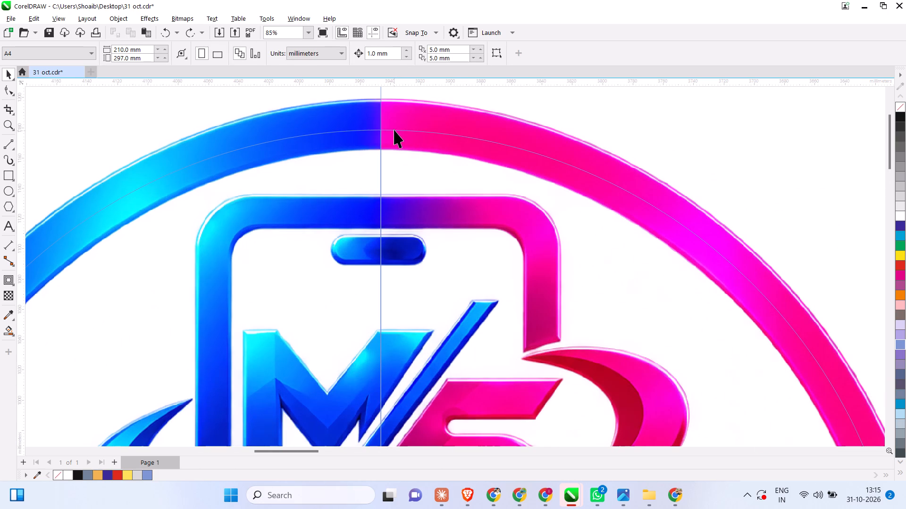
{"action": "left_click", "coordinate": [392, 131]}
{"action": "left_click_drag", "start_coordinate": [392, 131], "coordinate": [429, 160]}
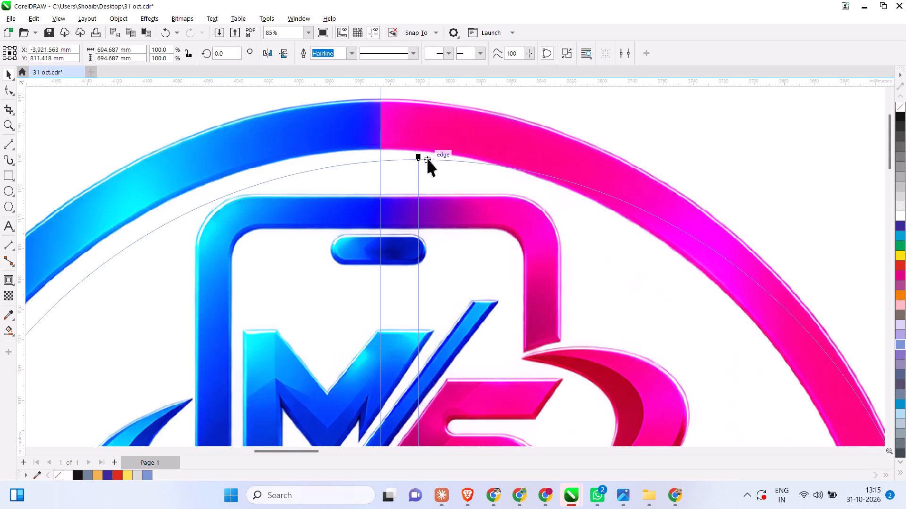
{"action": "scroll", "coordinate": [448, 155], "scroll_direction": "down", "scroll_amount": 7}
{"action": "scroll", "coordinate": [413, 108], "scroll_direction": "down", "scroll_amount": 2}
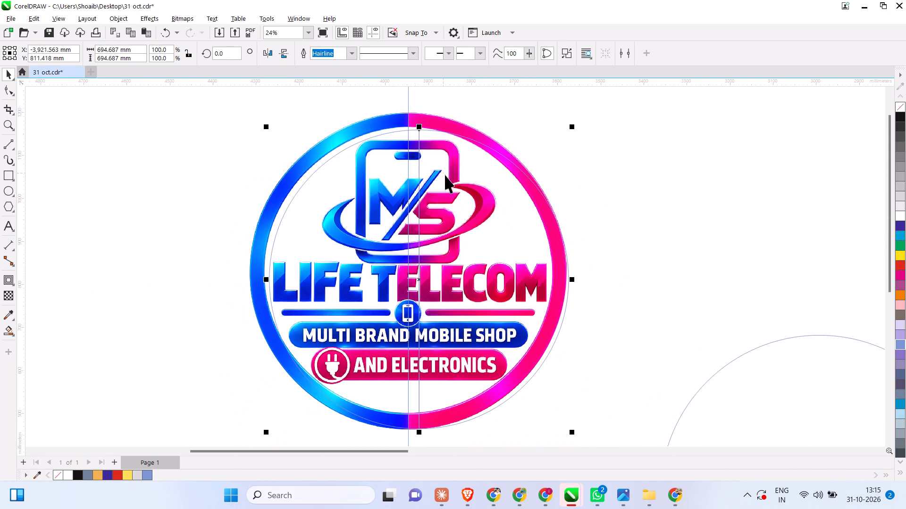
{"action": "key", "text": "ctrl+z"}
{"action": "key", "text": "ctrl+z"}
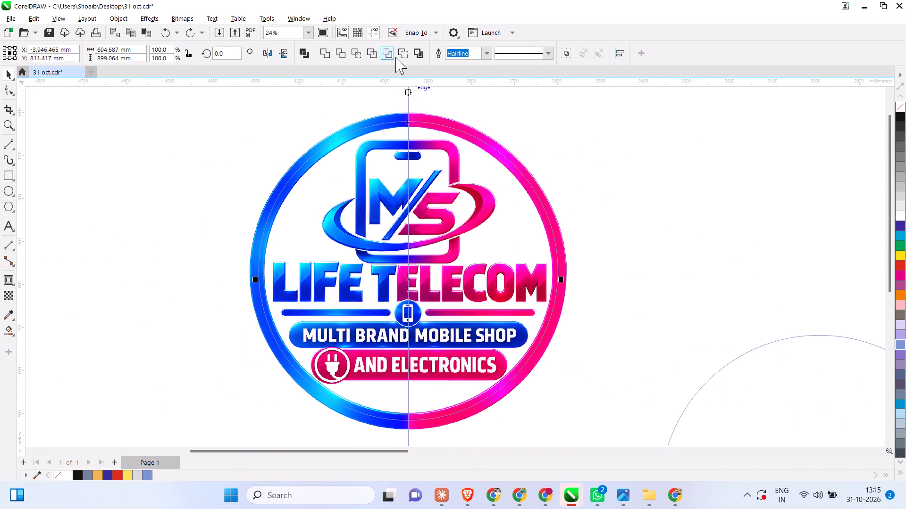
Apply Back Minus Front to the thin circle and the long vertical line.
{"action": "left_click", "coordinate": [407, 56]}
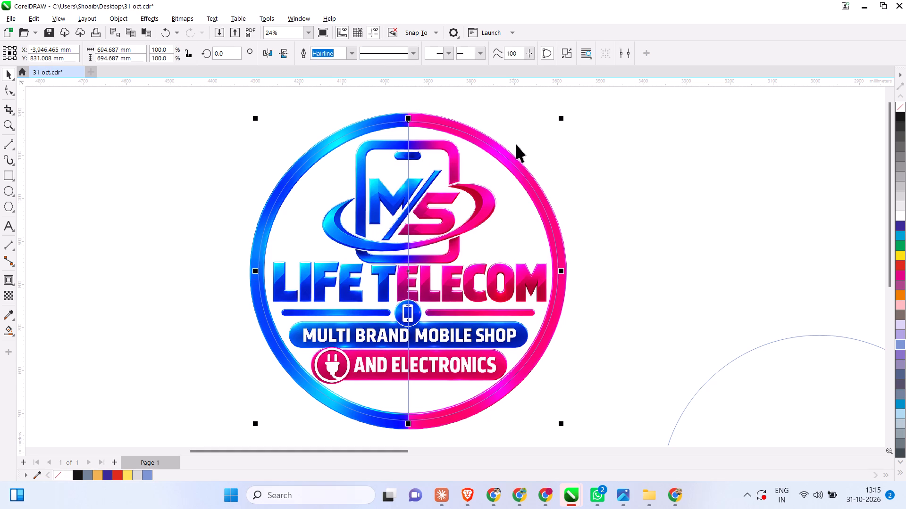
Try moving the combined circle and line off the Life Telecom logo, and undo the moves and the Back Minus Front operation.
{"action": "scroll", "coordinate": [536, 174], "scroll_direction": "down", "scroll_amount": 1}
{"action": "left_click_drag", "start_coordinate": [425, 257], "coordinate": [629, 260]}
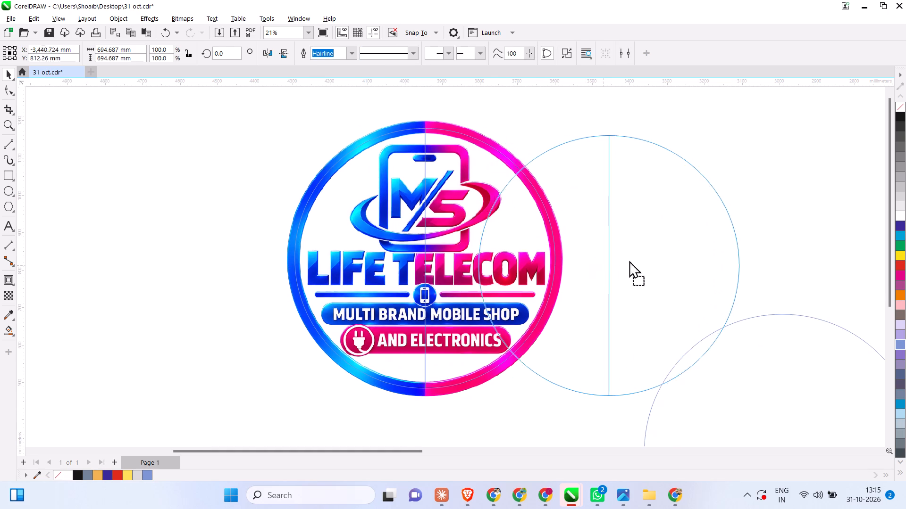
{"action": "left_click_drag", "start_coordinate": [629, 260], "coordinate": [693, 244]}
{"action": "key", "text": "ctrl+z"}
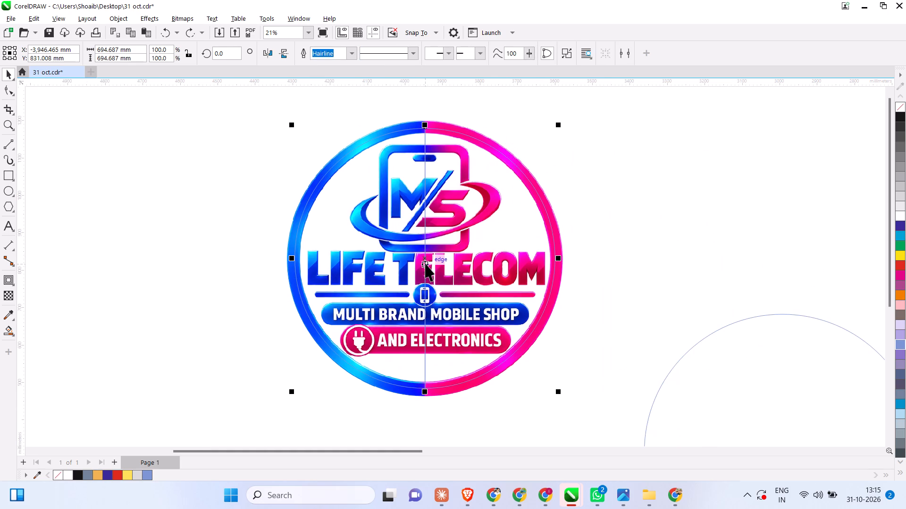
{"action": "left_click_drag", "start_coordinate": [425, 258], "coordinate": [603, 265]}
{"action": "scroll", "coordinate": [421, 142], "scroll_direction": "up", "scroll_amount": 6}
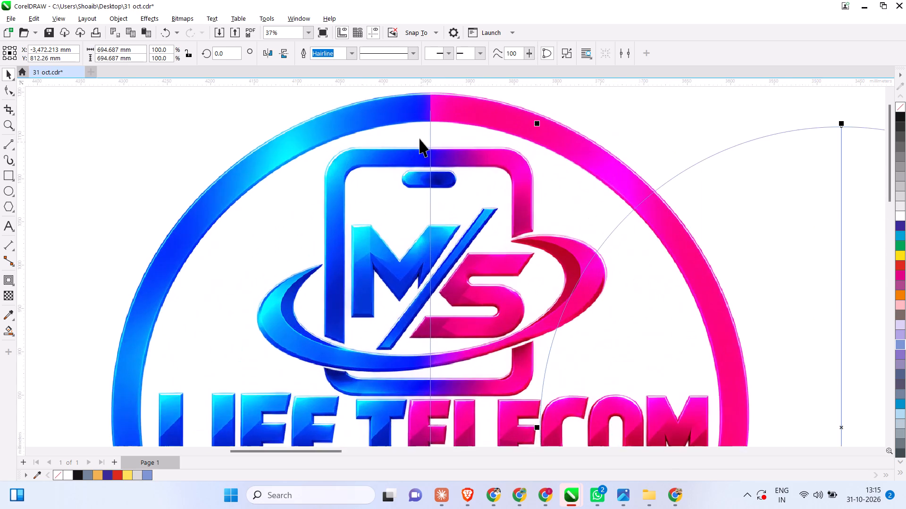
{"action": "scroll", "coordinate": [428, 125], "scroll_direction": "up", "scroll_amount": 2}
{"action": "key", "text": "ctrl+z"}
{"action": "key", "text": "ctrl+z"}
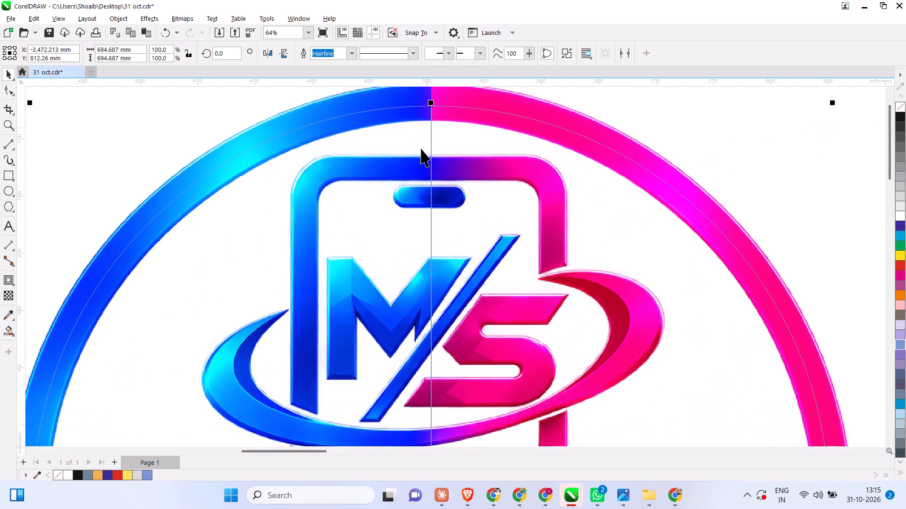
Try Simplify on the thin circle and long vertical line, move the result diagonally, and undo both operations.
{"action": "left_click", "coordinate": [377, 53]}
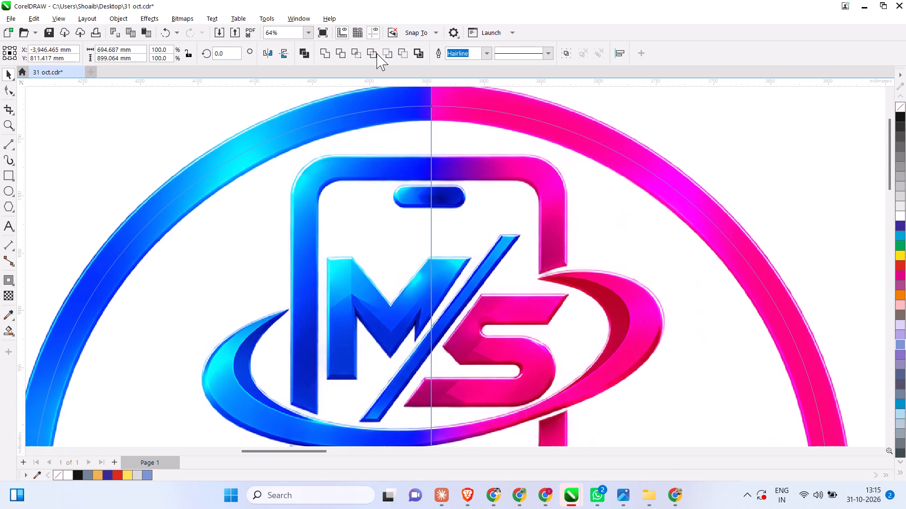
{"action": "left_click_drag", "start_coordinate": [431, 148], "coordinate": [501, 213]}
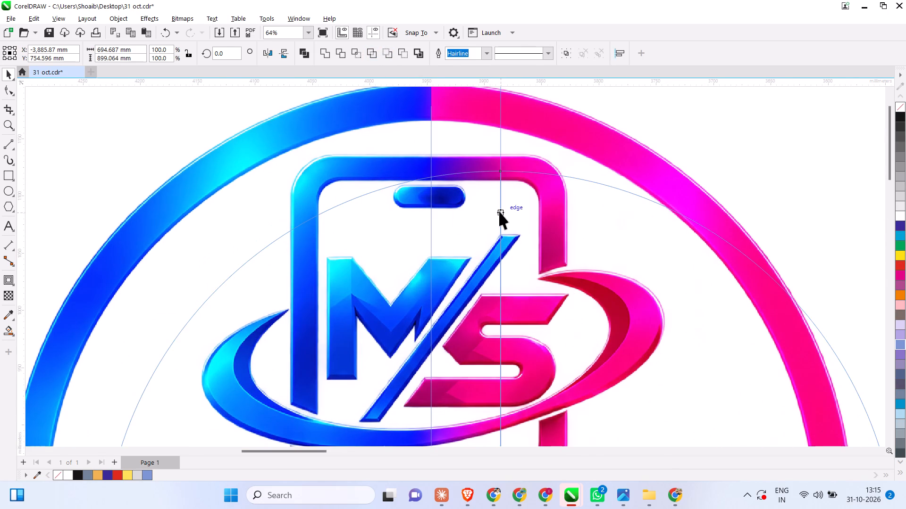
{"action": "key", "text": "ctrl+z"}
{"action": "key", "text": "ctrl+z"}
Delete the thin circle, the vertical dividing lines and the Life Telecom logo image they were drawn over.
{"action": "key", "text": "Delete"}
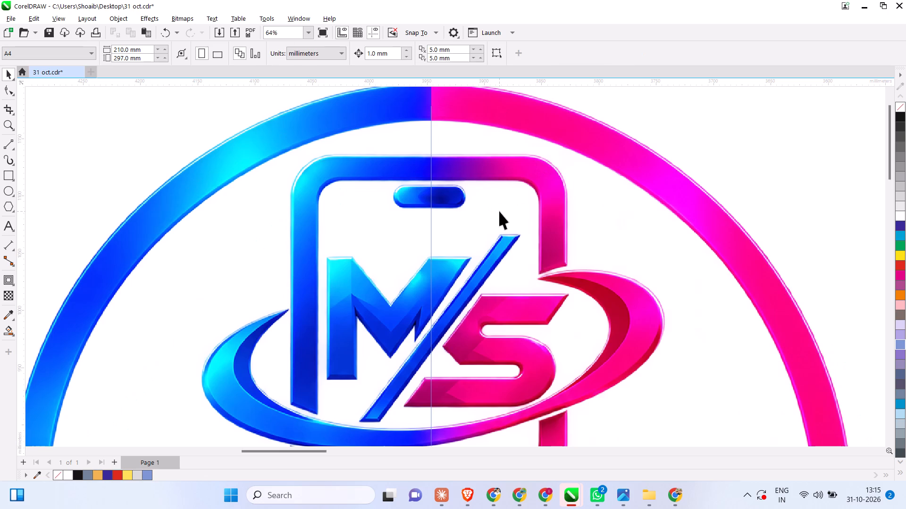
{"action": "left_click", "coordinate": [430, 146]}
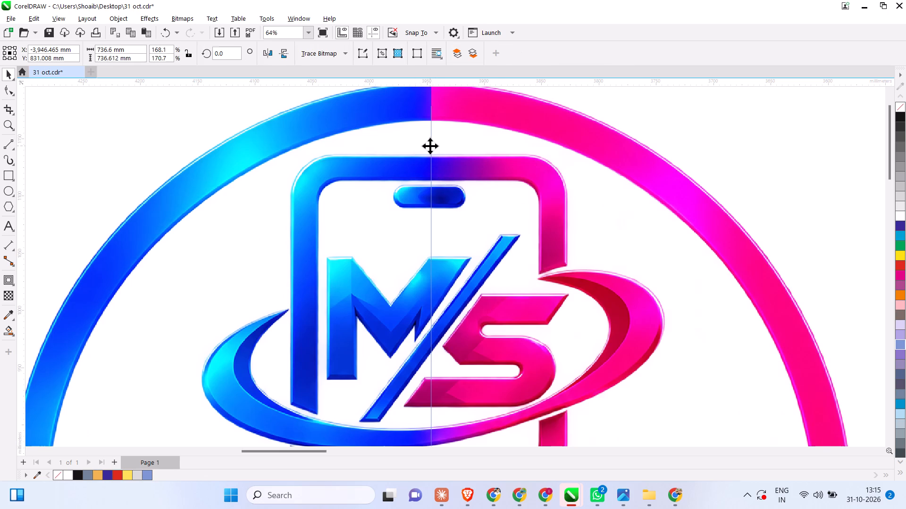
{"action": "key", "text": "Delete"}
{"action": "left_click", "coordinate": [431, 145]}
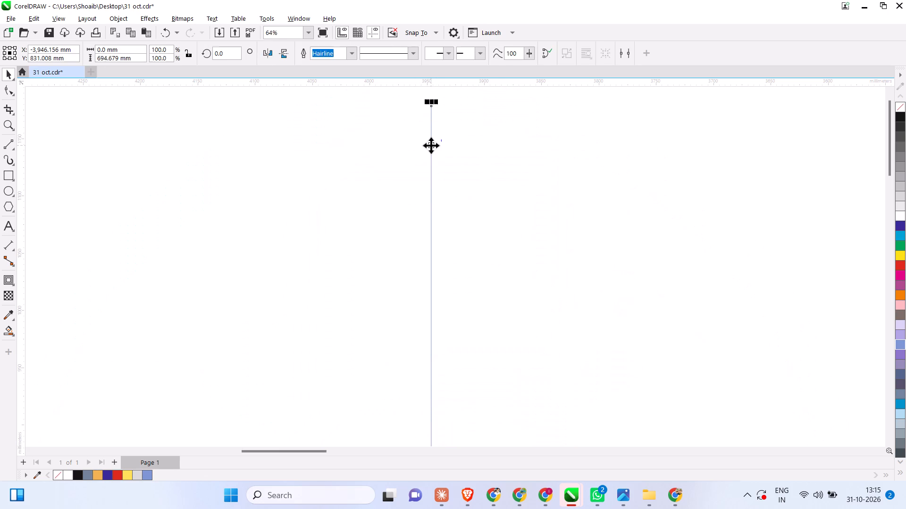
{"action": "key", "text": "Delete"}
Move the remaining separate Life Telecom logo image onto the empty red circle and align their centres horizontally and vertically.
{"action": "scroll", "coordinate": [439, 144], "scroll_direction": "down", "scroll_amount": 14}
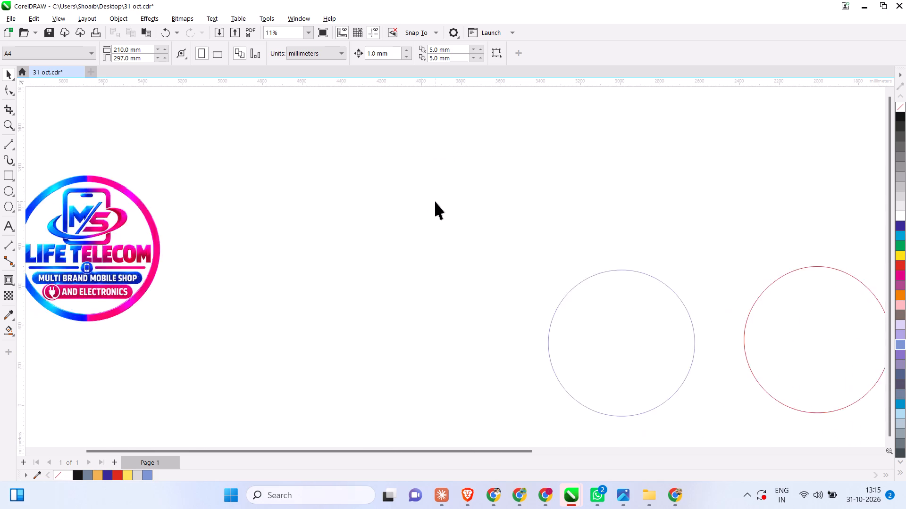
{"action": "scroll", "coordinate": [435, 201], "scroll_direction": "down", "scroll_amount": 4}
{"action": "scroll", "coordinate": [516, 278], "scroll_direction": "up", "scroll_amount": 2}
{"action": "scroll", "coordinate": [494, 264], "scroll_direction": "down", "scroll_amount": 1}
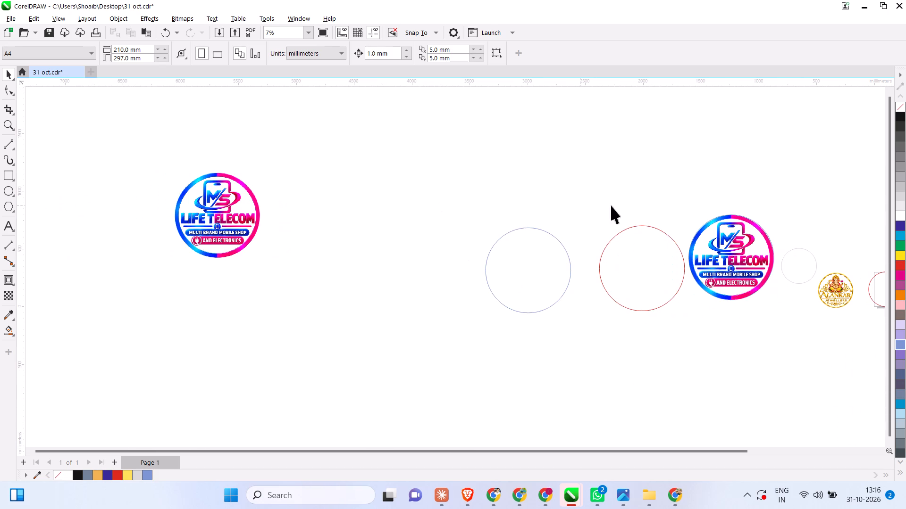
{"action": "scroll", "coordinate": [736, 229], "scroll_direction": "up", "scroll_amount": 12}
{"action": "scroll", "coordinate": [705, 205], "scroll_direction": "down", "scroll_amount": 2}
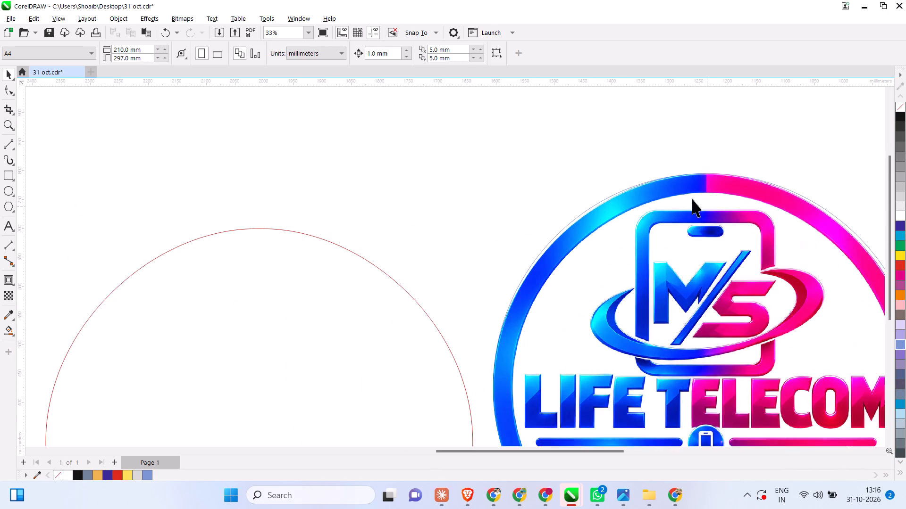
{"action": "scroll", "coordinate": [692, 199], "scroll_direction": "down", "scroll_amount": 5}
{"action": "scroll", "coordinate": [462, 222], "scroll_direction": "down", "scroll_amount": 6}
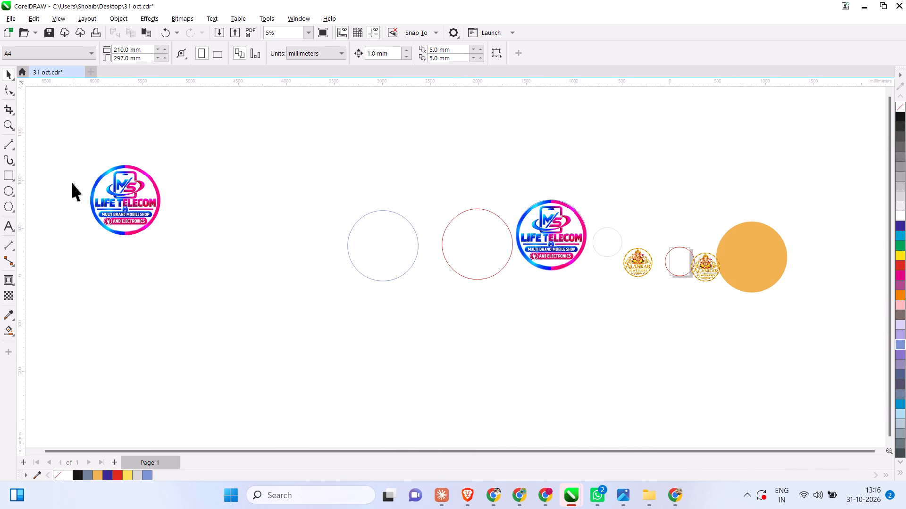
{"action": "left_click", "coordinate": [106, 193]}
{"action": "left_click_drag", "start_coordinate": [115, 207], "coordinate": [458, 251]}
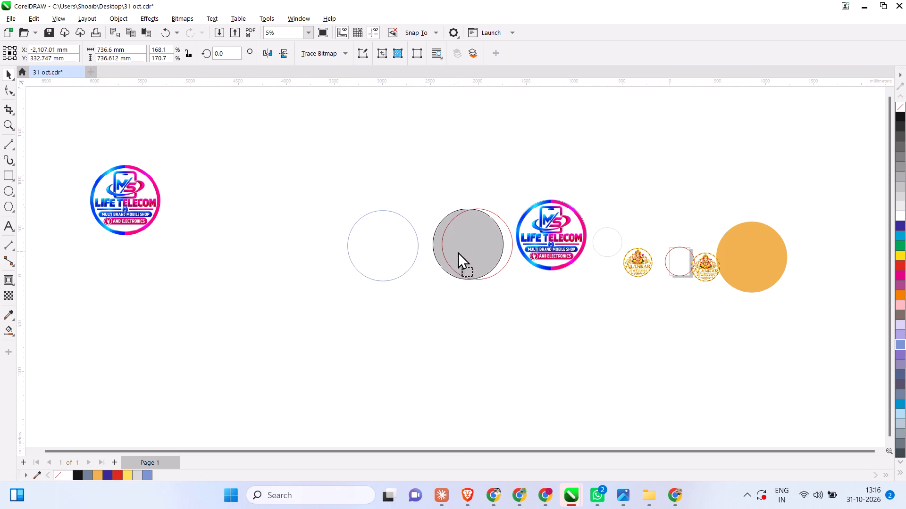
{"action": "left_click_drag", "start_coordinate": [458, 251], "coordinate": [443, 214]}
{"action": "left_click_drag", "start_coordinate": [407, 147], "coordinate": [531, 296]}
{"action": "type", "text": "ce"}
{"action": "left_click_drag", "start_coordinate": [533, 314], "coordinate": [528, 306]}
Examine how the centred Life Telecom logo fits its red circle and compare it with the neighbouring circle and logo.
{"action": "scroll", "coordinate": [507, 226], "scroll_direction": "up", "scroll_amount": 14}
{"action": "scroll", "coordinate": [508, 224], "scroll_direction": "up", "scroll_amount": 8}
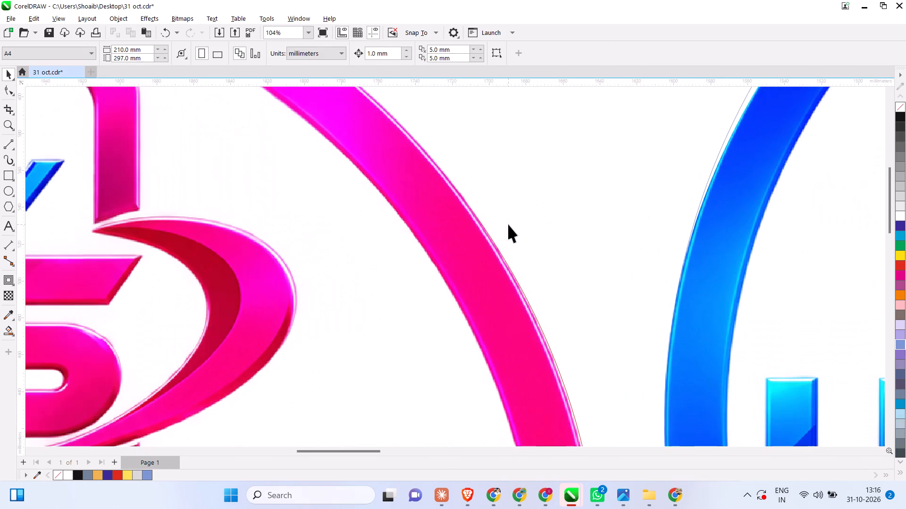
{"action": "scroll", "coordinate": [508, 224], "scroll_direction": "down", "scroll_amount": 17}
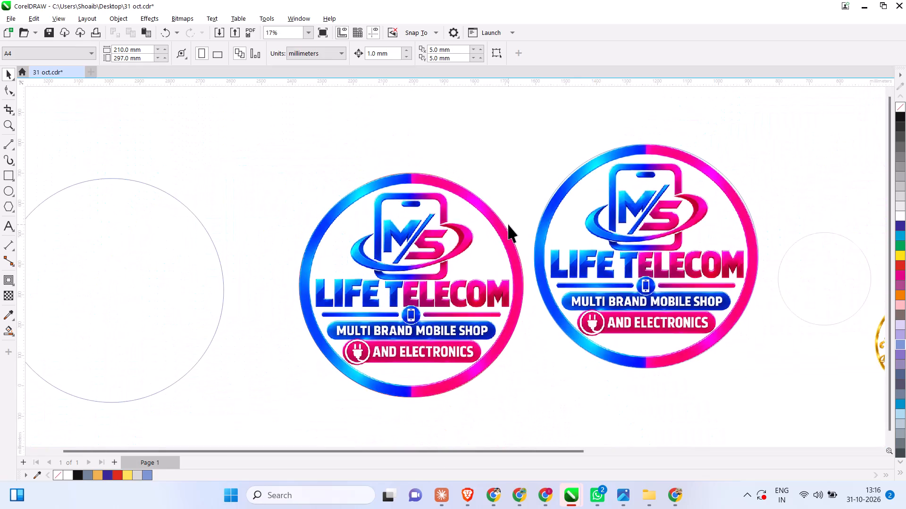
{"action": "left_click_drag", "start_coordinate": [123, 147], "coordinate": [331, 407]}
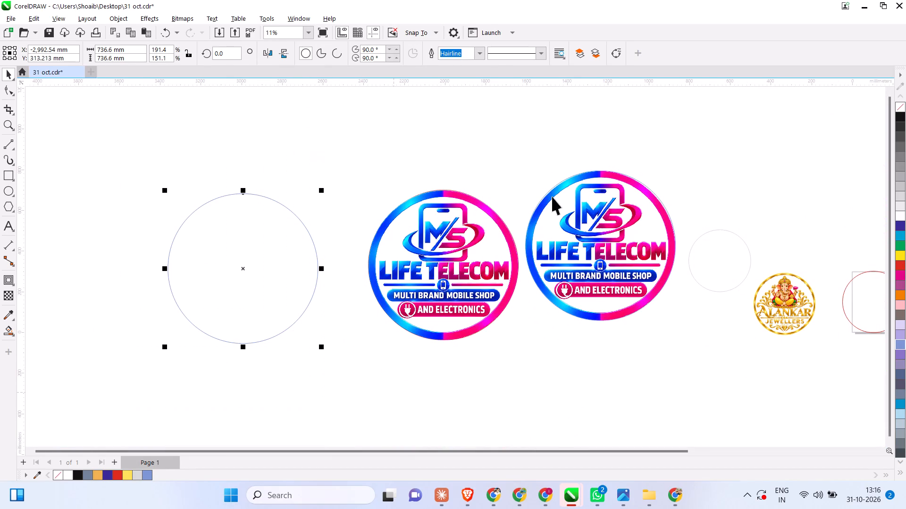
{"action": "left_click", "coordinate": [532, 141]}
{"action": "scroll", "coordinate": [537, 256], "scroll_direction": "up", "scroll_amount": 5}
{"action": "scroll", "coordinate": [497, 216], "scroll_direction": "up", "scroll_amount": 2}
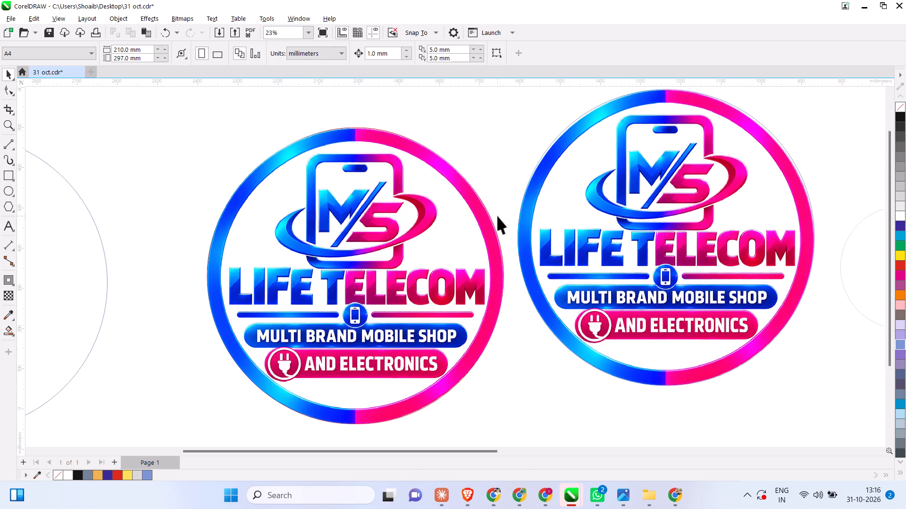
{"action": "scroll", "coordinate": [497, 216], "scroll_direction": "up", "scroll_amount": 6}
{"action": "scroll", "coordinate": [498, 221], "scroll_direction": "down", "scroll_amount": 9}
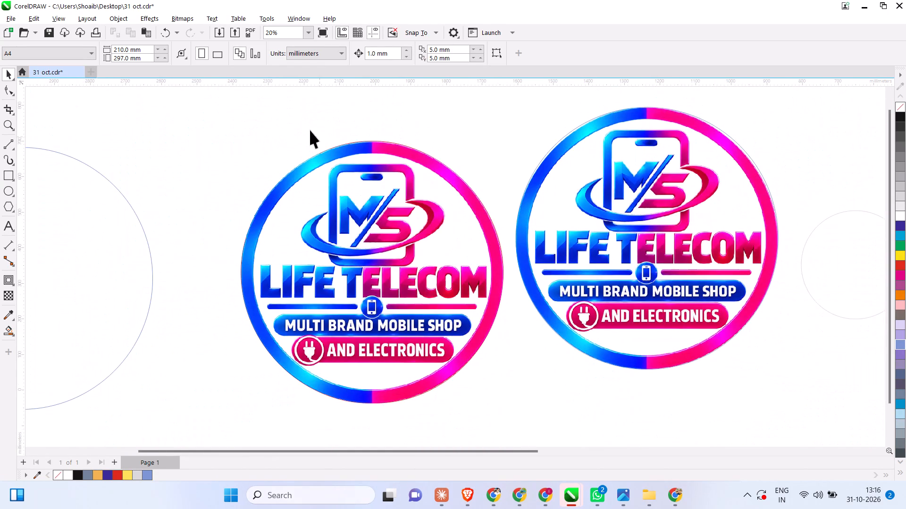
{"action": "left_click", "coordinate": [285, 111]}
{"action": "left_click_drag", "start_coordinate": [167, 116], "coordinate": [166, 116]}
{"action": "left_click_drag", "start_coordinate": [166, 116], "coordinate": [527, 421]}
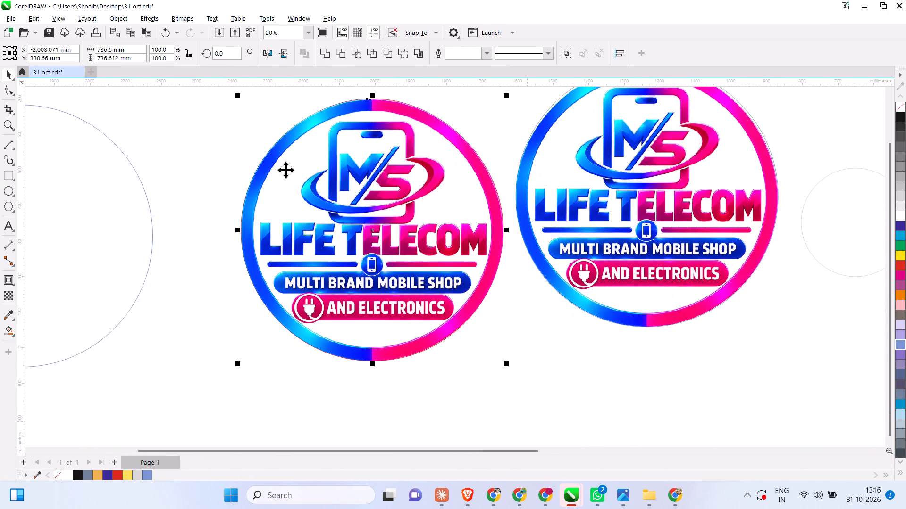
Set the document's drawing units to inches.
{"action": "left_click", "coordinate": [157, 99]}
{"action": "left_click", "coordinate": [296, 56]}
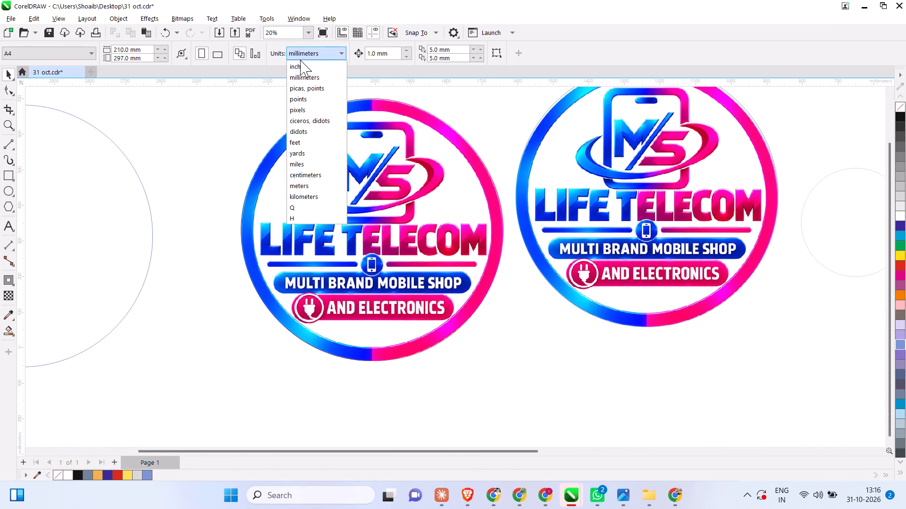
{"action": "left_click", "coordinate": [302, 66]}
{"action": "left_click", "coordinate": [214, 121]}
Resize the centred Life Telecom logo together with its red circle to 30 by 30 inches.
{"action": "scroll", "coordinate": [197, 258], "scroll_direction": "down", "scroll_amount": 3}
{"action": "left_click_drag", "start_coordinate": [175, 139], "coordinate": [370, 284]}
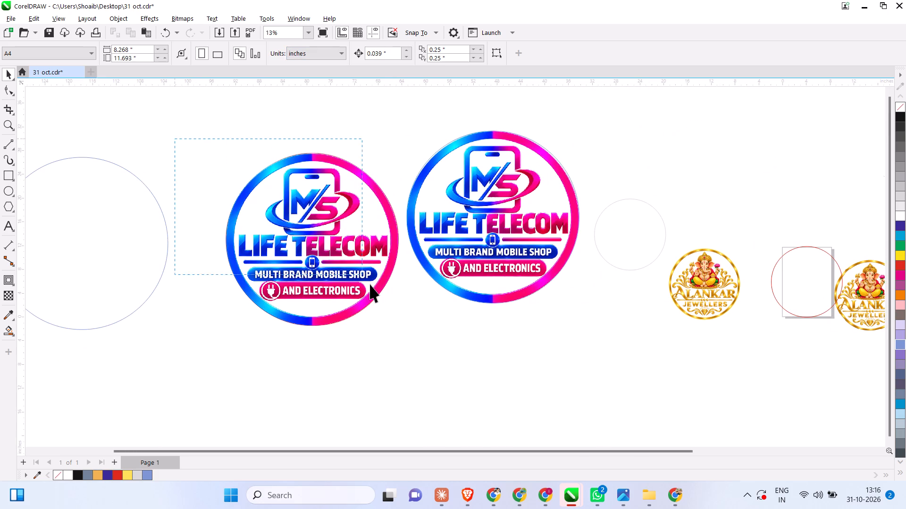
{"action": "left_click_drag", "start_coordinate": [370, 284], "coordinate": [404, 382]}
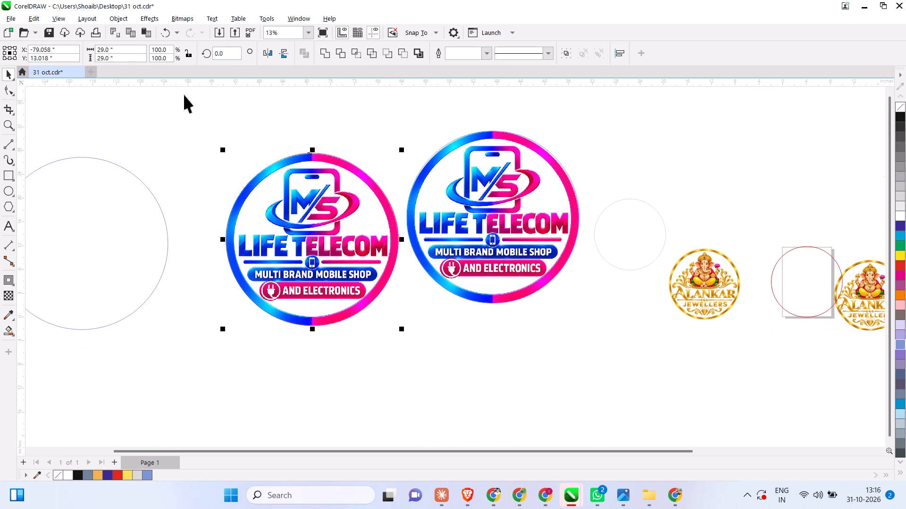
{"action": "left_click_drag", "start_coordinate": [127, 51], "coordinate": [50, 47]}
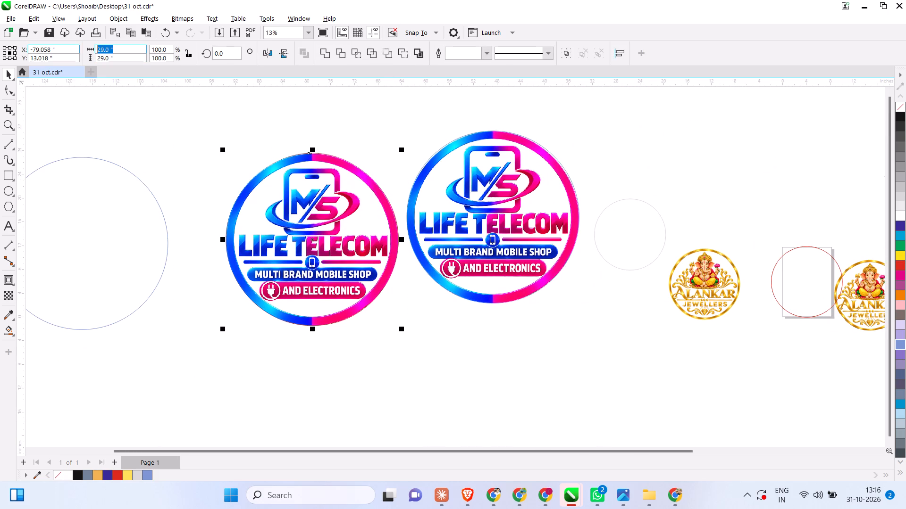
{"action": "type", "text": "30"}
{"action": "key", "text": "Tab"}
{"action": "type", "text": "30"}
{"action": "key", "text": "Return"}
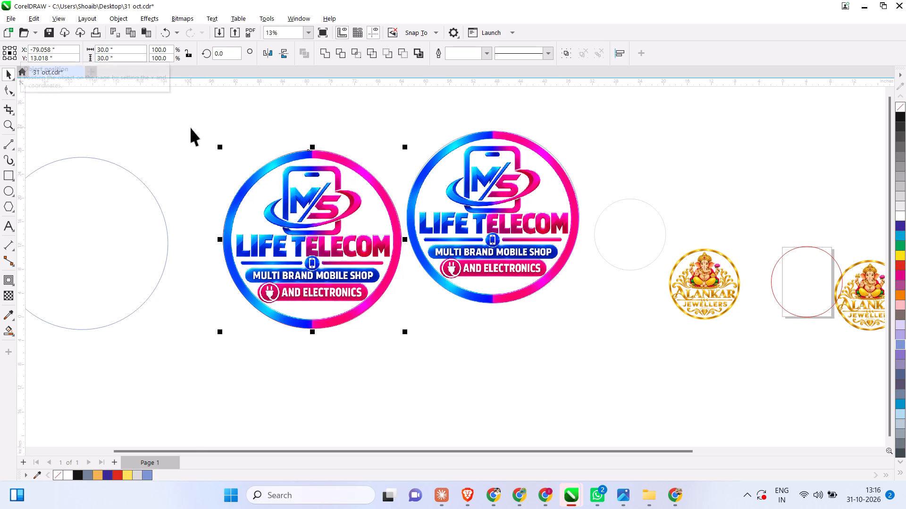
{"action": "left_click", "coordinate": [191, 128]}
Move the 30-inch Life Telecom logo image down off its red circle so the circle can be worked on separately.
{"action": "left_click_drag", "start_coordinate": [287, 157], "coordinate": [304, 197]}
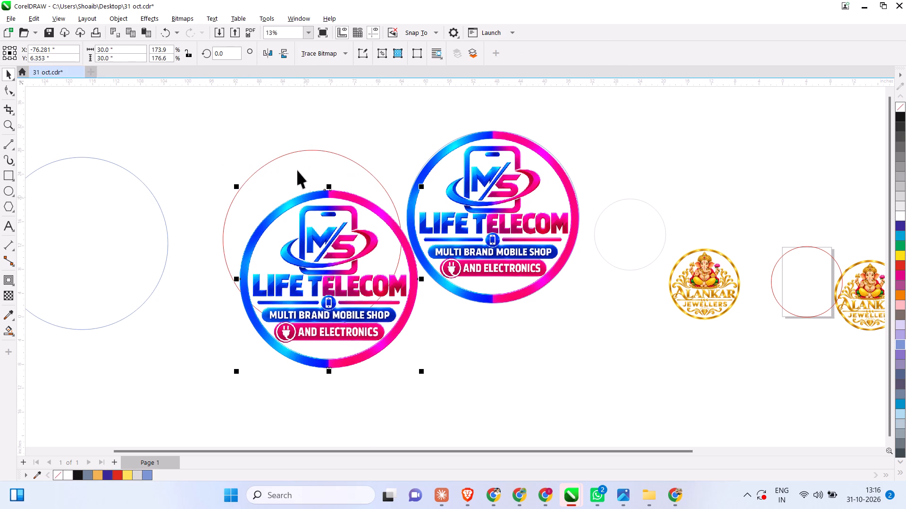
Apply an inside contour with a 2 mm offset to the red circle behind the 30-inch Life Telecom logo.
{"action": "left_click", "coordinate": [294, 152]}
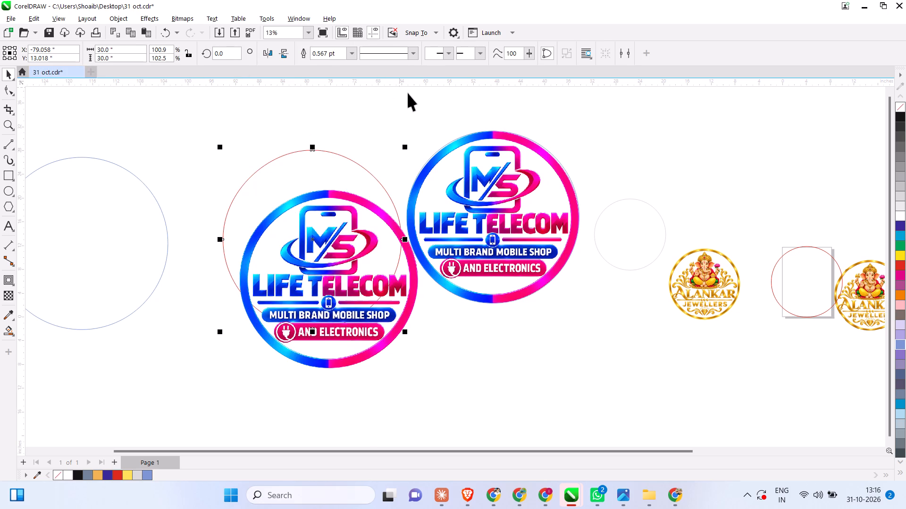
{"action": "left_click", "coordinate": [408, 93]}
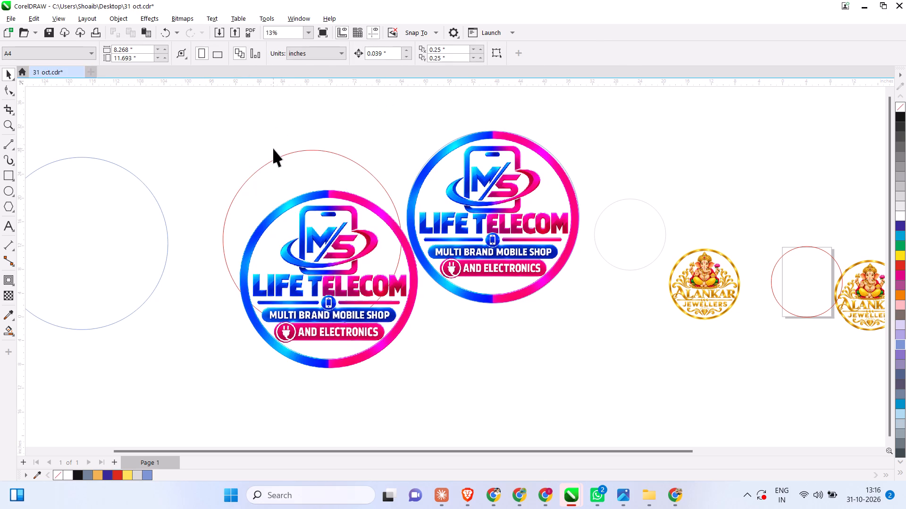
{"action": "left_click", "coordinate": [282, 156]}
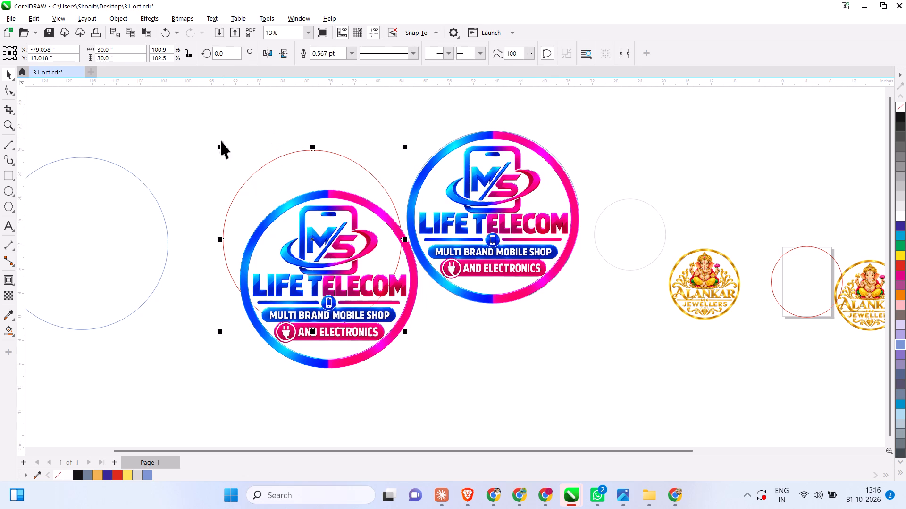
{"action": "left_click", "coordinate": [15, 286]}
{"action": "left_click", "coordinate": [47, 289]}
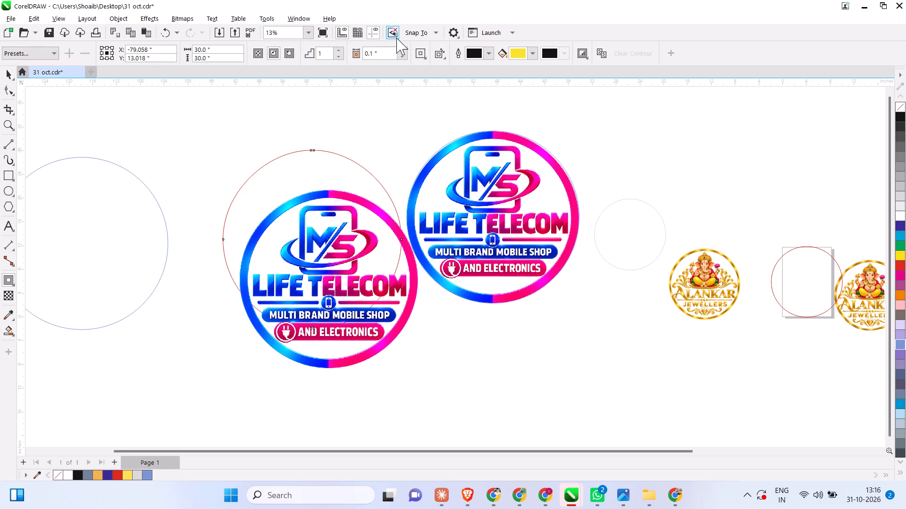
{"action": "left_click_drag", "start_coordinate": [383, 51], "coordinate": [343, 48]}
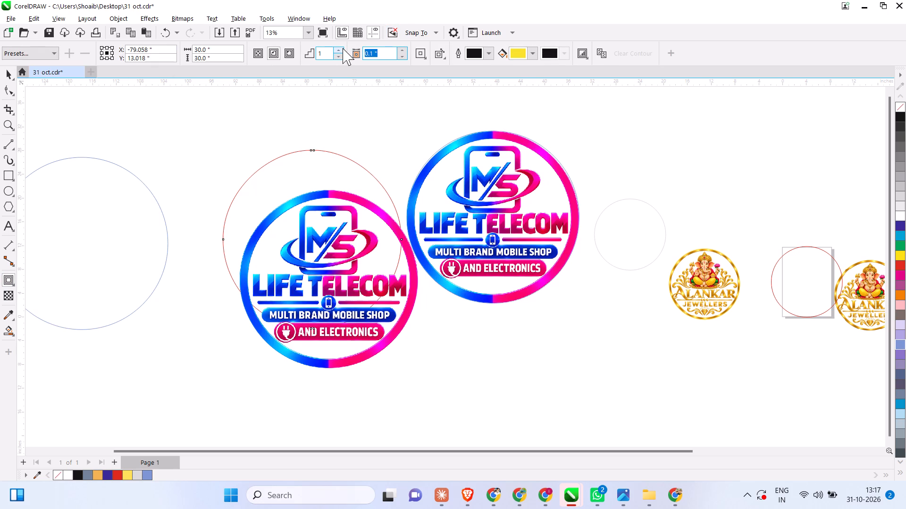
{"action": "key", "text": "2"}
{"action": "type", "text": "mm"}
{"action": "left_click", "coordinate": [274, 52]}
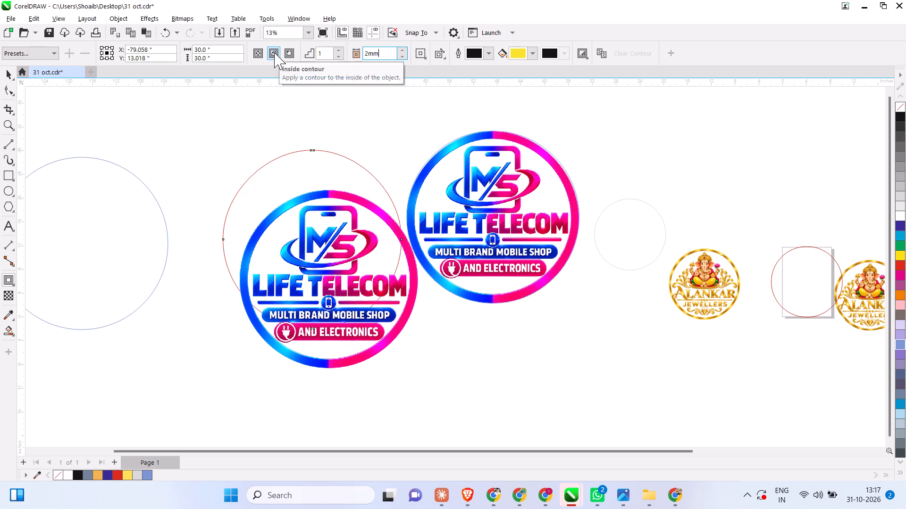
{"action": "left_click", "coordinate": [9, 72]}
{"action": "left_click", "coordinate": [113, 126]}
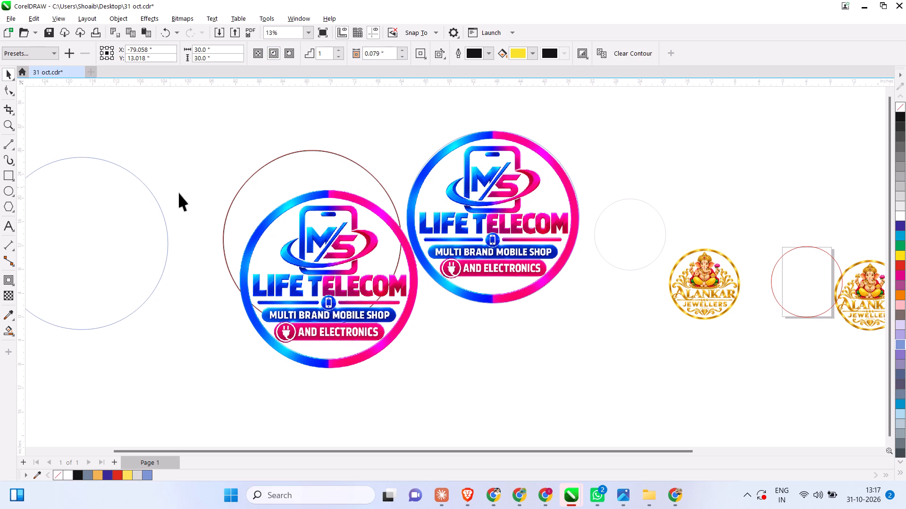
Break the contour apart from the red circle so that the inner outline is an independent object.
{"action": "scroll", "coordinate": [209, 210], "scroll_direction": "up", "scroll_amount": 15}
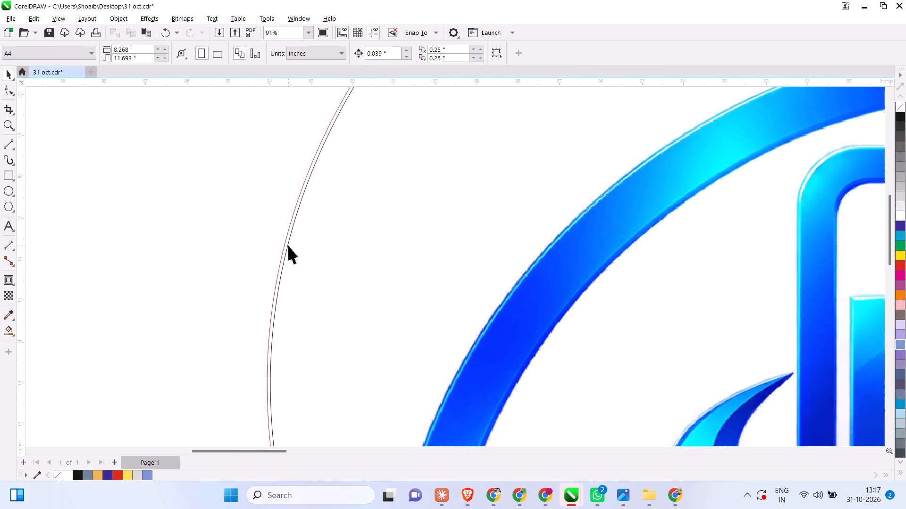
{"action": "left_click", "coordinate": [288, 246]}
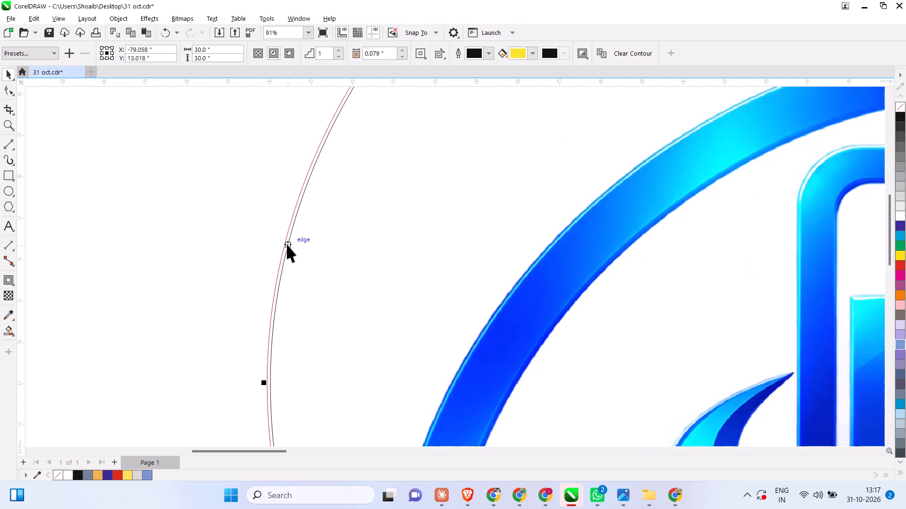
{"action": "key", "text": "ctrl+k"}
{"action": "left_click", "coordinate": [248, 219]}
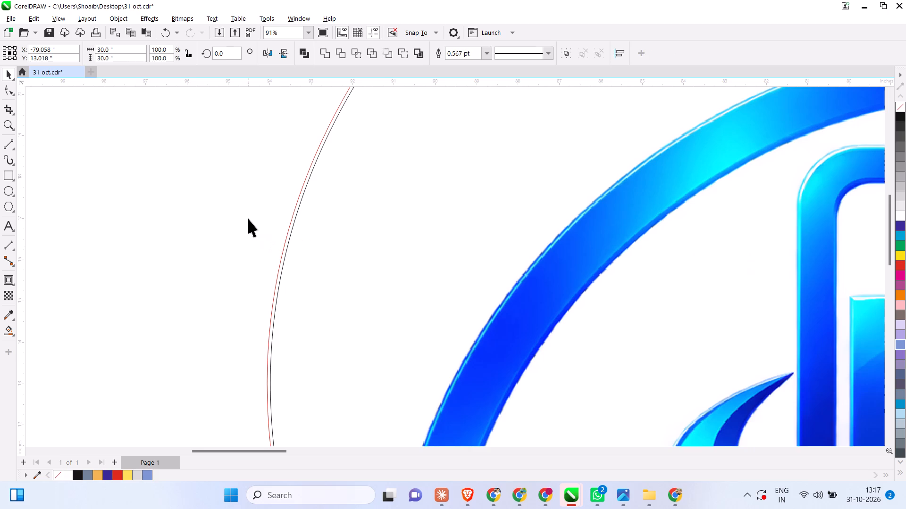
Delete the outer red circle, keeping only the black inner contour.
{"action": "scroll", "coordinate": [262, 270], "scroll_direction": "up", "scroll_amount": 13}
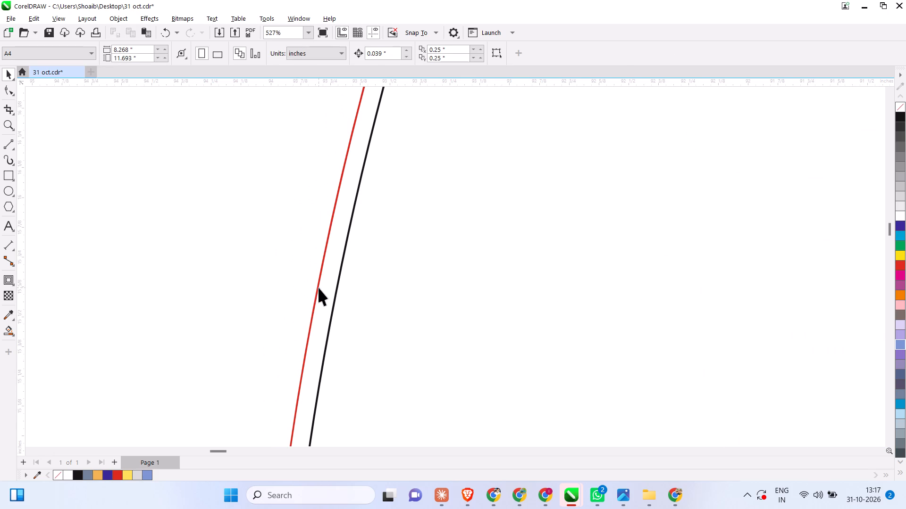
{"action": "left_click", "coordinate": [318, 287]}
{"action": "key", "text": "Delete"}
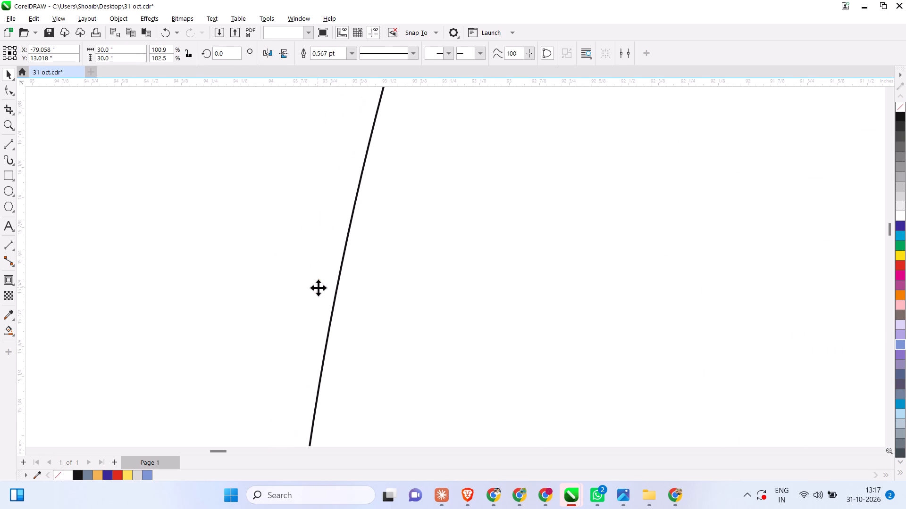
Align the centres of the 30-inch Life Telecom logo image and the black contour circle horizontally and vertically.
{"action": "scroll", "coordinate": [312, 298], "scroll_direction": "down", "scroll_amount": 8}
{"action": "scroll", "coordinate": [286, 296], "scroll_direction": "down", "scroll_amount": 19}
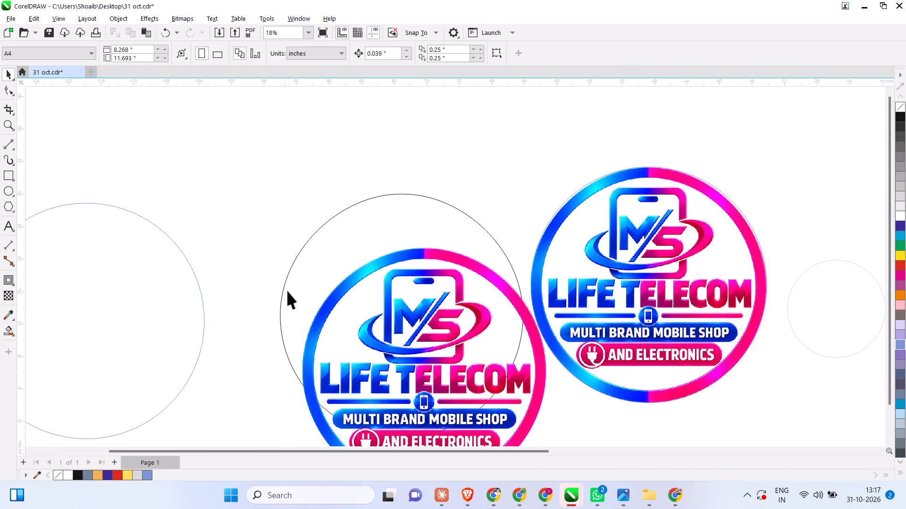
{"action": "scroll", "coordinate": [279, 245], "scroll_direction": "down", "scroll_amount": 3}
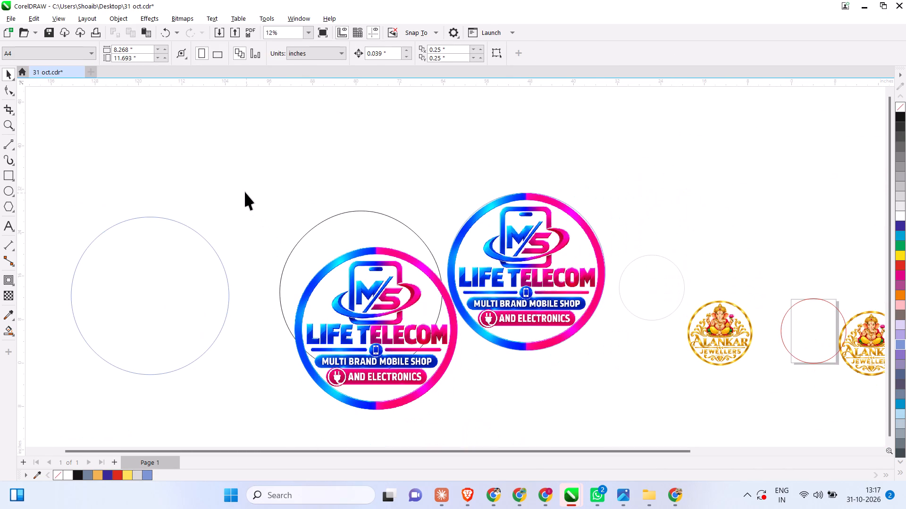
{"action": "left_click_drag", "start_coordinate": [240, 188], "coordinate": [471, 440]}
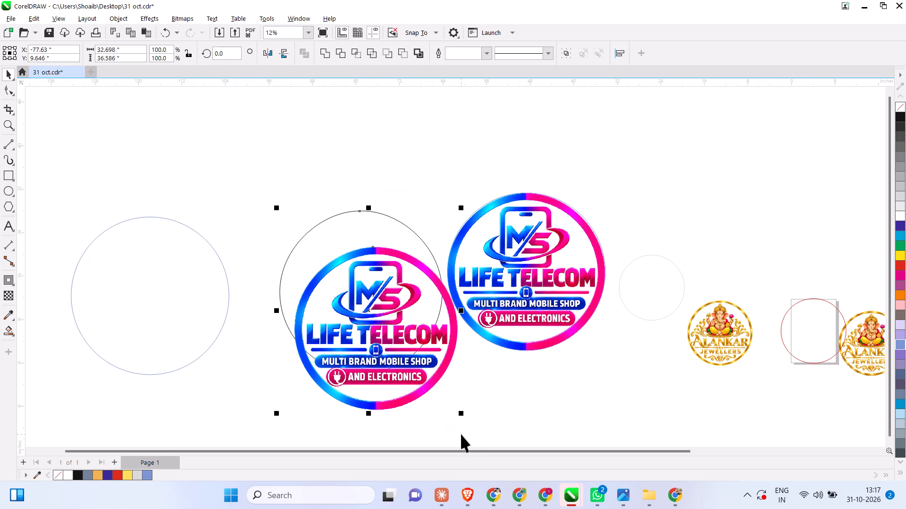
{"action": "type", "text": "ce"}
{"action": "left_click", "coordinate": [430, 407]}
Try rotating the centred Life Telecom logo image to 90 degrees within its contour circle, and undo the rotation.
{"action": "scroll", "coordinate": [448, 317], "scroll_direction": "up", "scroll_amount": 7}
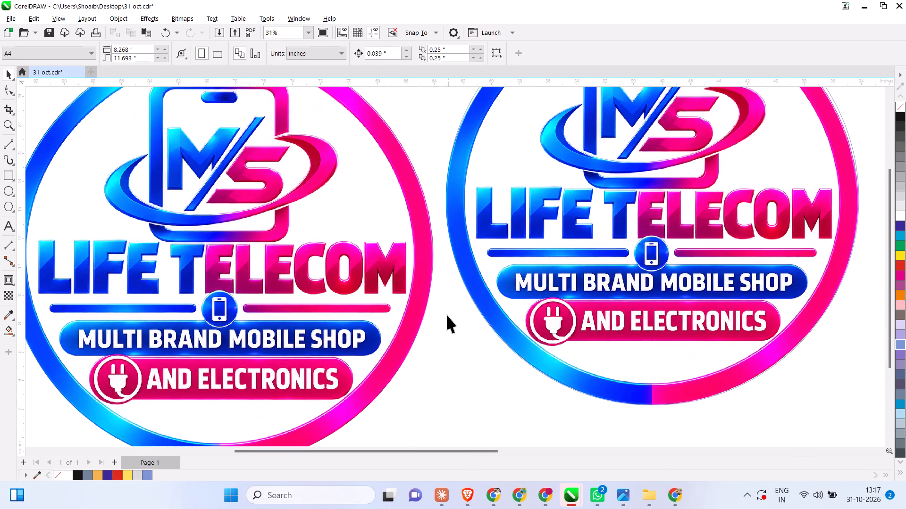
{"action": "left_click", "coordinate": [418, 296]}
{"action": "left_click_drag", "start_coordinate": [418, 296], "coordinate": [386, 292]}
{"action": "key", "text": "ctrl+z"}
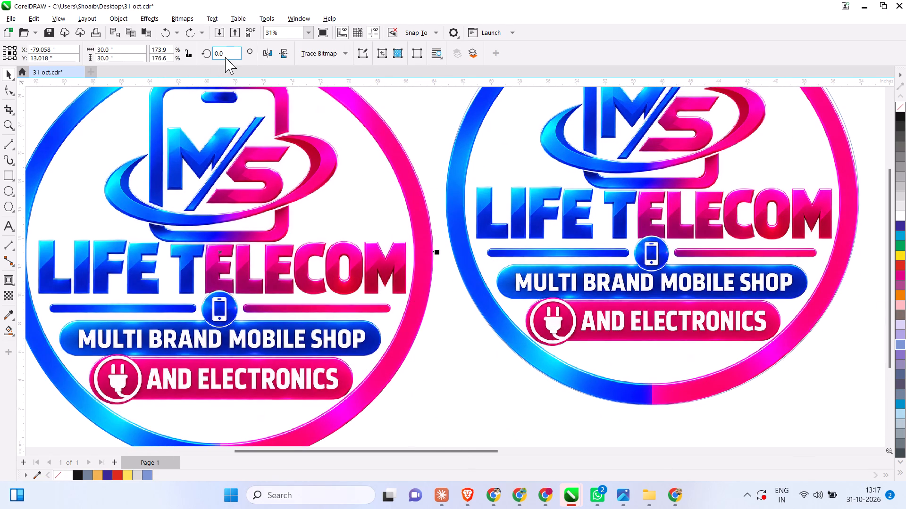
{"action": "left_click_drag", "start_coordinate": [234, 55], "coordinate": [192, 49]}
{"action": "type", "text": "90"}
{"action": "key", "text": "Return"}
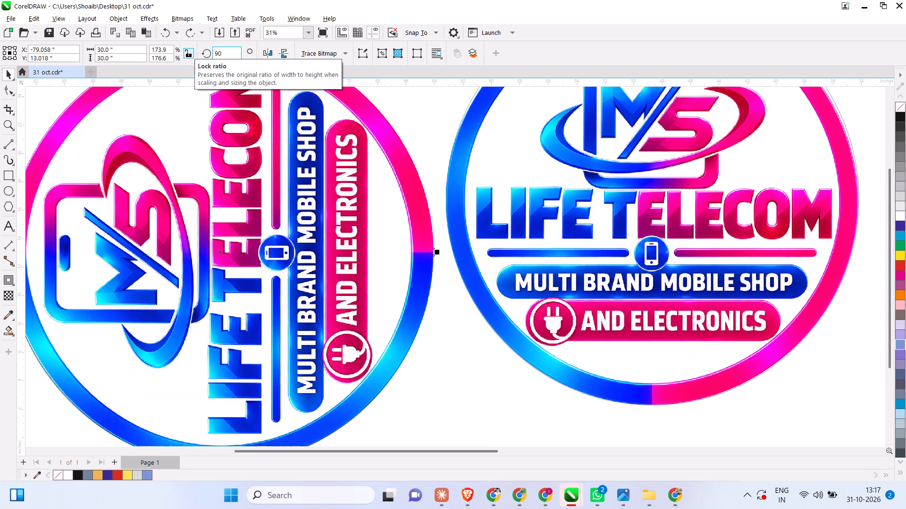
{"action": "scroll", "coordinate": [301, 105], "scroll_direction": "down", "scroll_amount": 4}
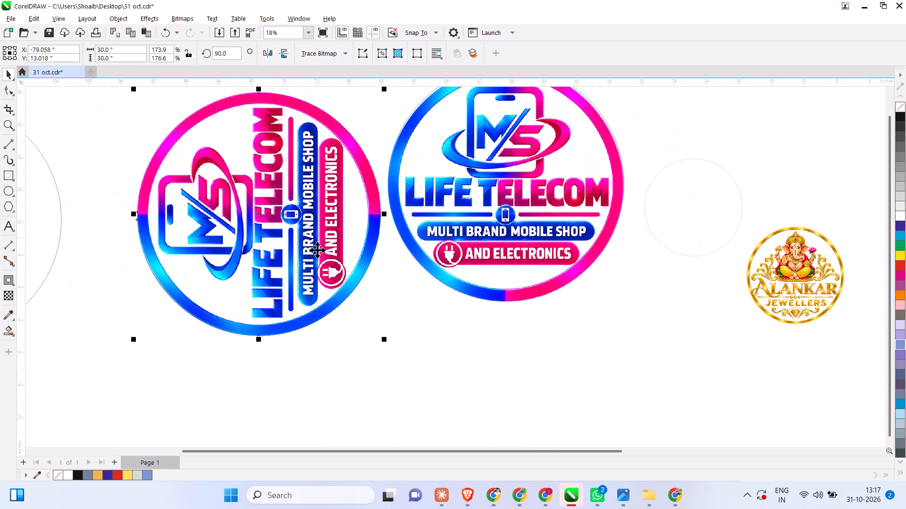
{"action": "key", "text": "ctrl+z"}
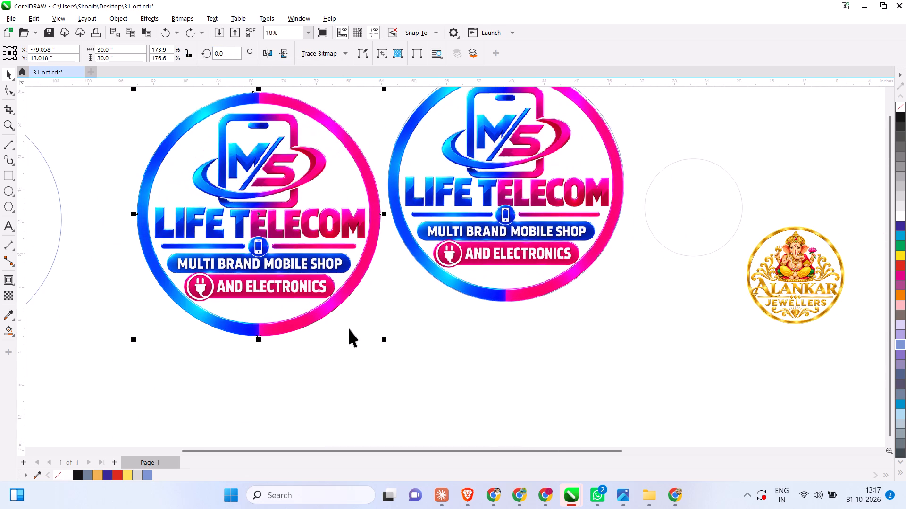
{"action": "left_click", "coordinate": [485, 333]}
Delete the neighbouring duplicate Life Telecom logo together with its circle outline, between the 30-inch logo and the small grey circle.
{"action": "scroll", "coordinate": [485, 339], "scroll_direction": "down", "scroll_amount": 5}
{"action": "left_click_drag", "start_coordinate": [630, 164], "coordinate": [624, 165]}
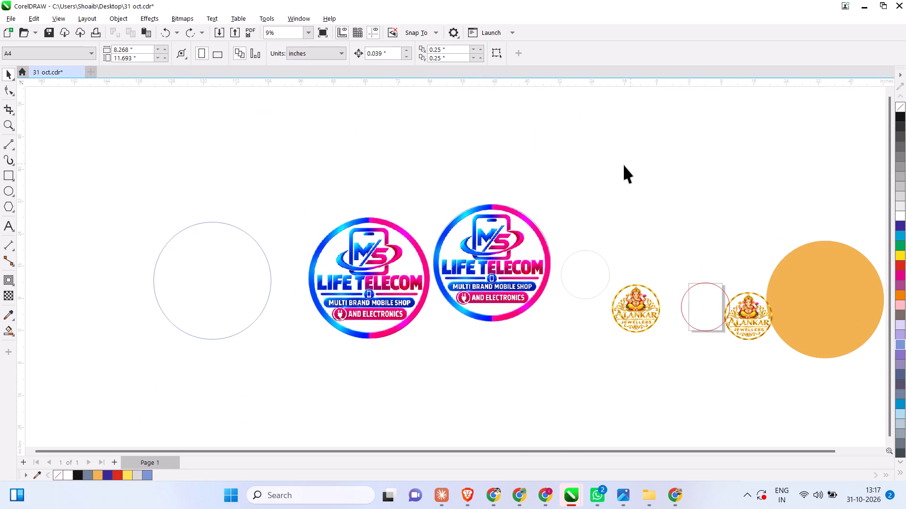
{"action": "left_click_drag", "start_coordinate": [624, 165], "coordinate": [444, 350]}
{"action": "left_click", "coordinate": [518, 161]}
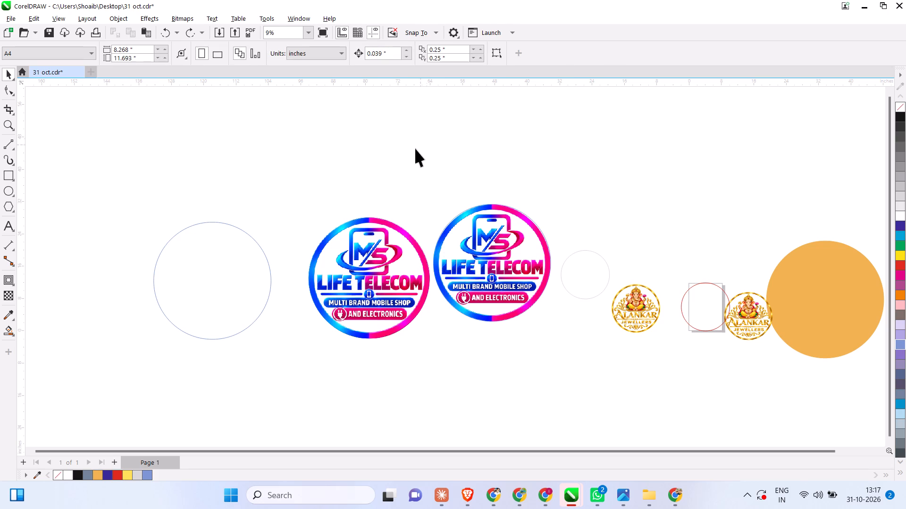
{"action": "left_click_drag", "start_coordinate": [415, 149], "coordinate": [579, 361]}
{"action": "key", "text": "Delete"}
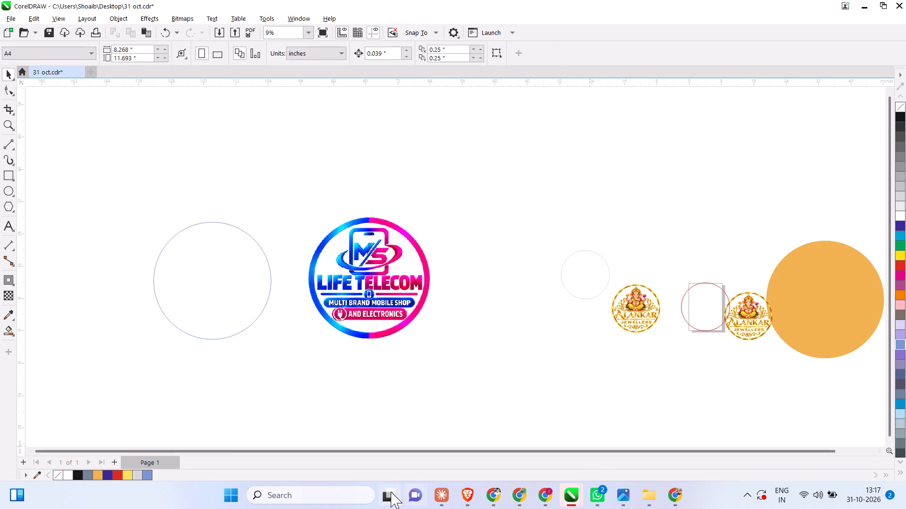
Search the computer for the Kuro app and launch it.
{"action": "left_click", "coordinate": [337, 500]}
{"action": "type", "text": "ku"}
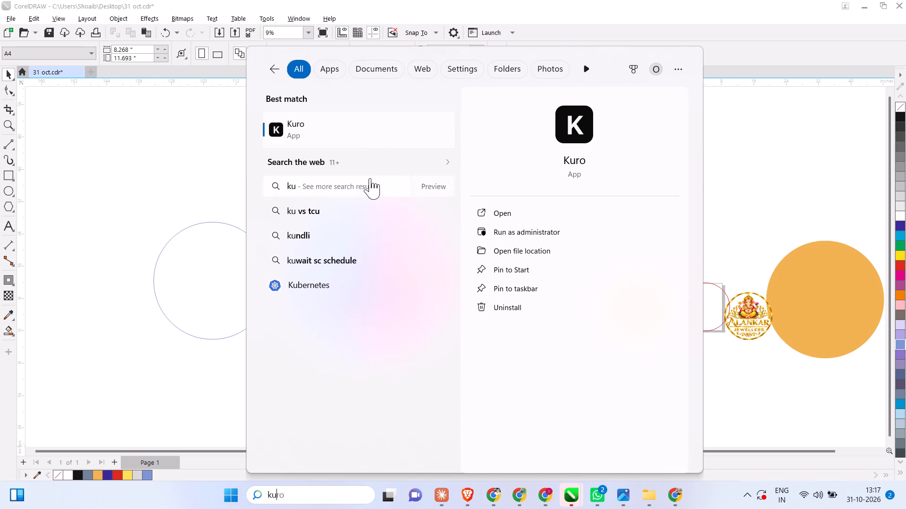
{"action": "left_click", "coordinate": [377, 123]}
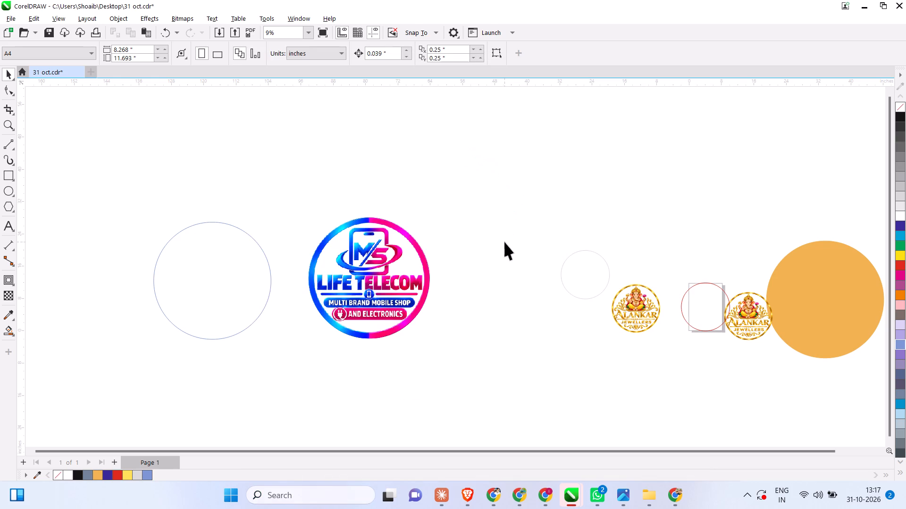
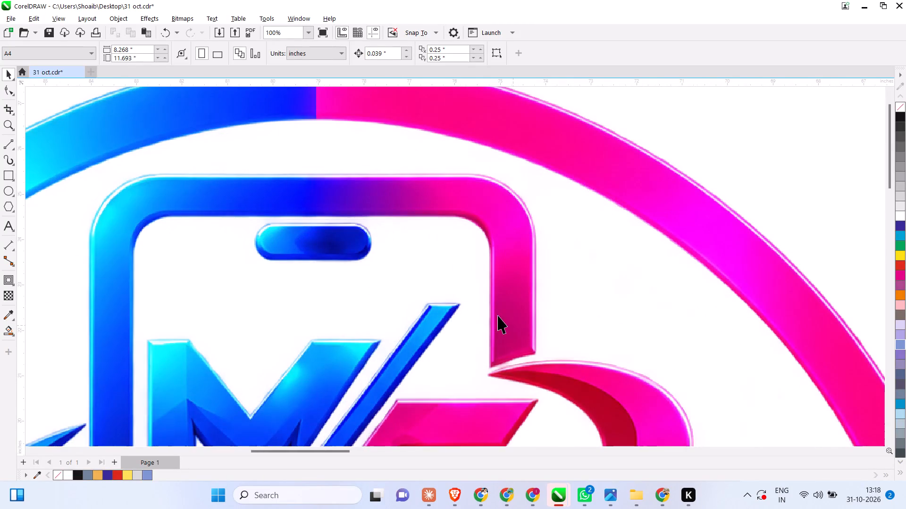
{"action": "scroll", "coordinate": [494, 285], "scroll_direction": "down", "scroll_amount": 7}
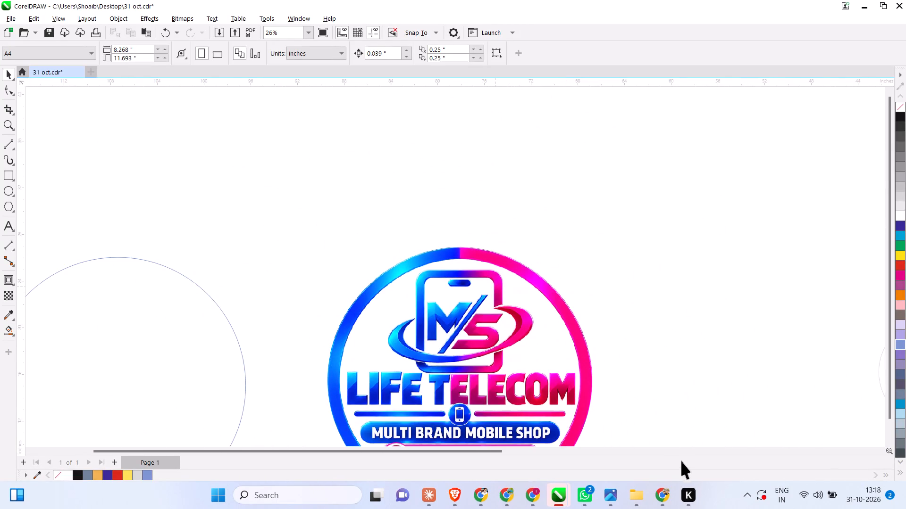